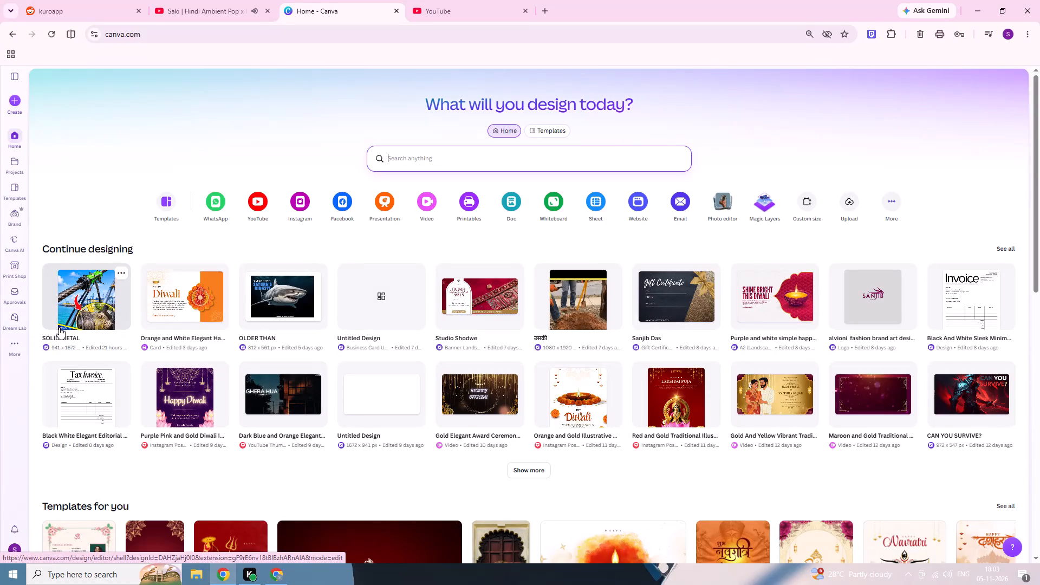
Look through the existing designs on the home page and in All projects, including the recent ones.
scroll(56, 354, "down", 1)
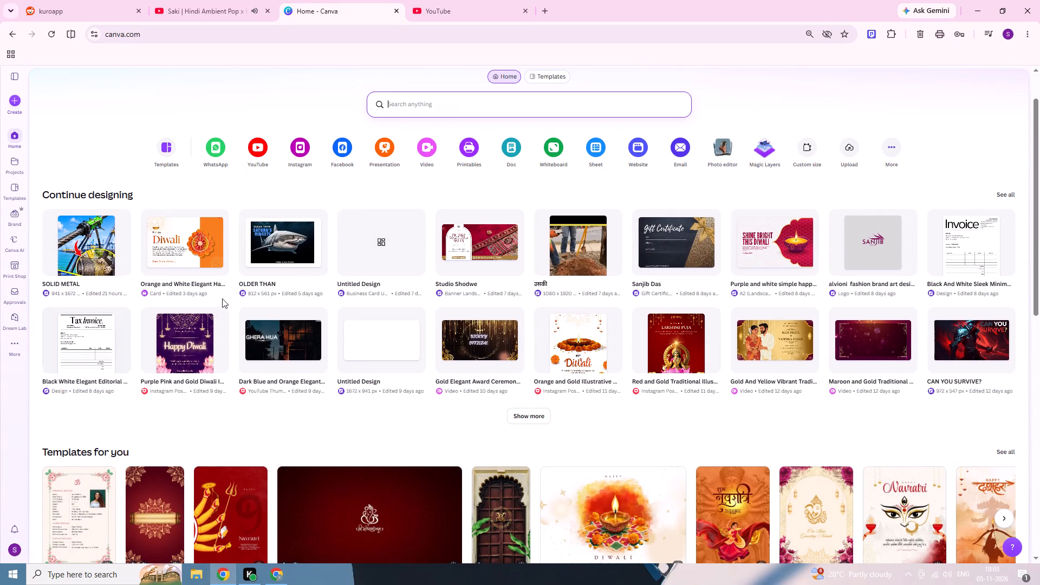
scroll(150, 285, "down", 4)
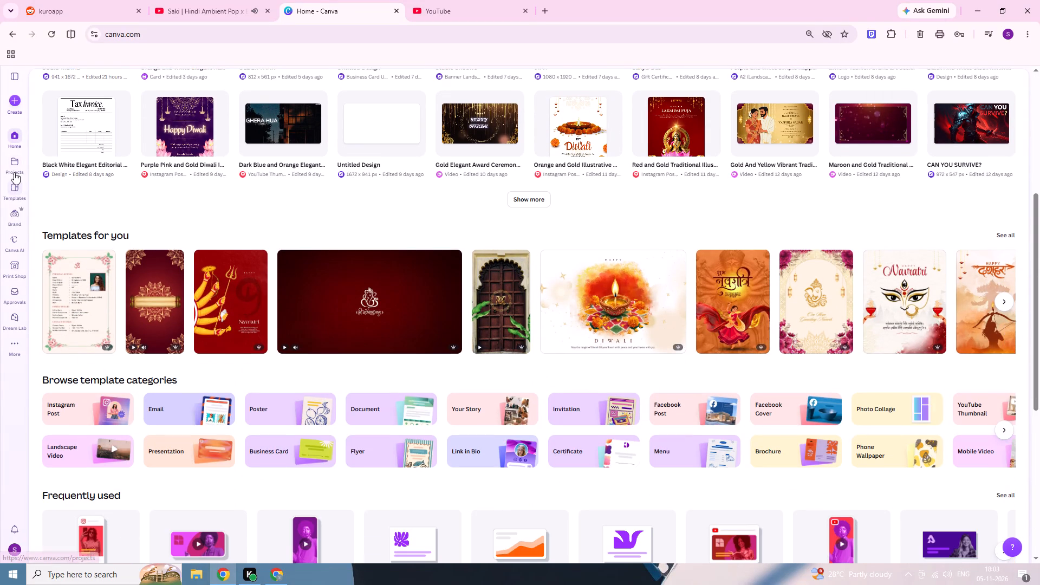
left_click(14, 172)
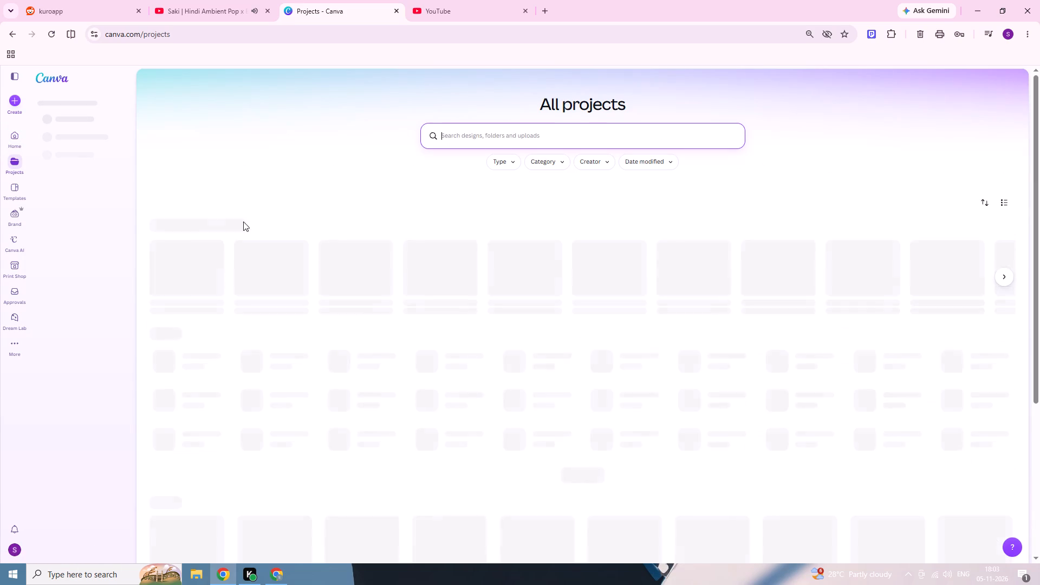
scroll(459, 217, "down", 1)
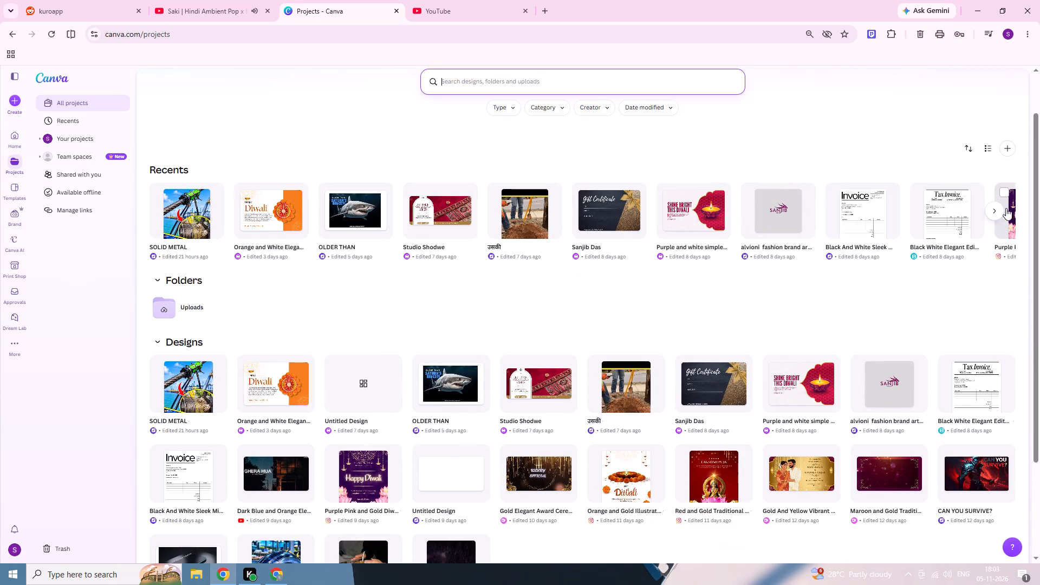
left_click(992, 207)
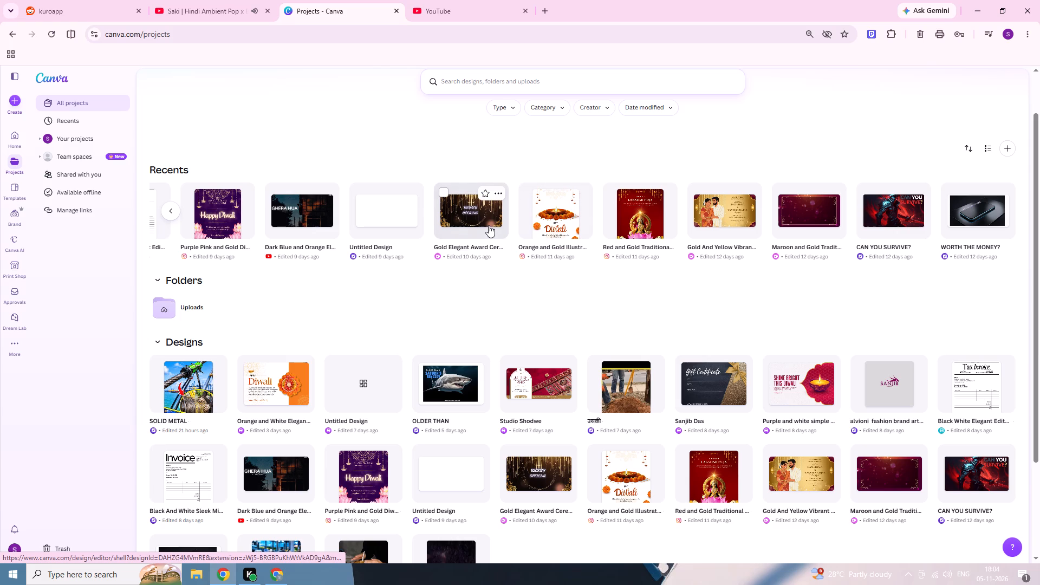
scroll(519, 266, "down", 1)
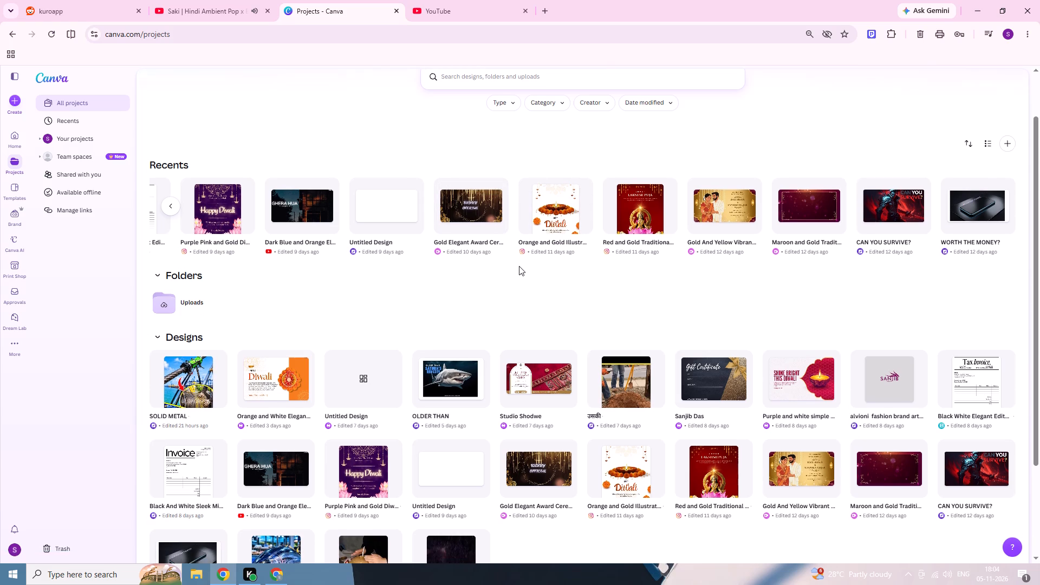
scroll(519, 266, "down", 1)
scroll(474, 295, "up", 1)
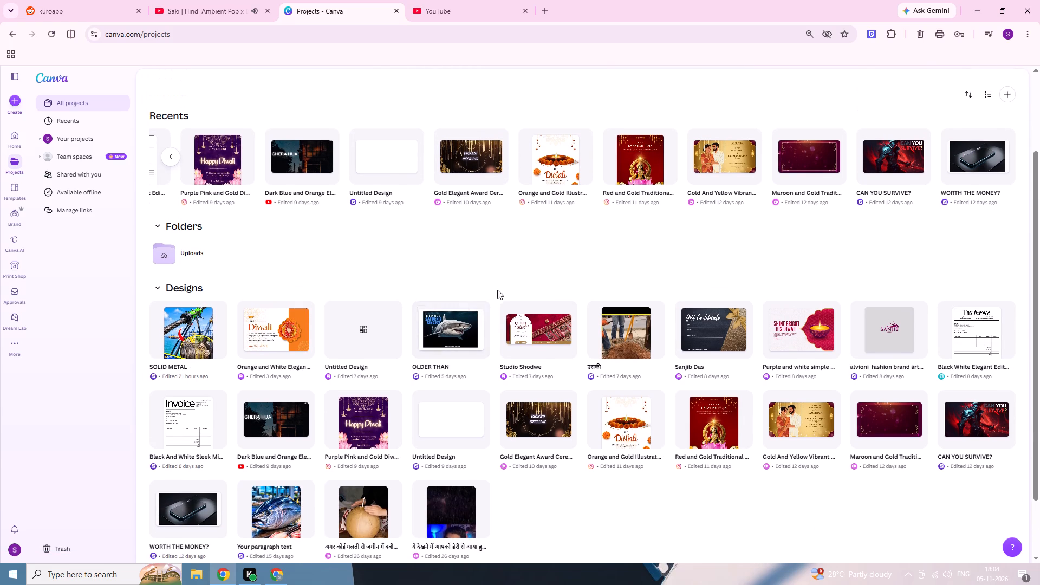
scroll(382, 278, "up", 1)
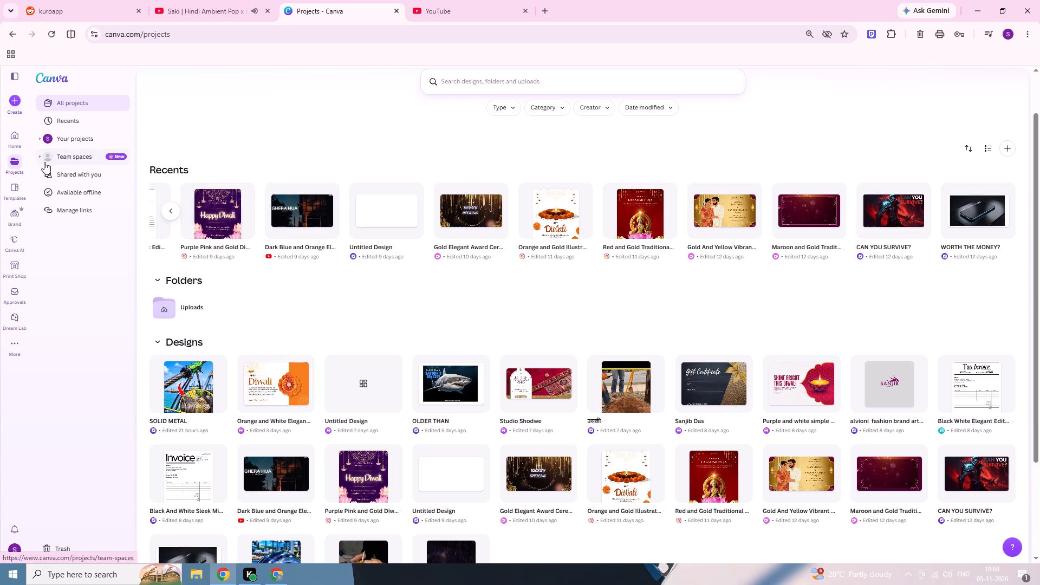
Start a new design from the Orange and Red Illustrated Happy Diwali Card template among the templates inspired by your designs.
left_click(16, 190)
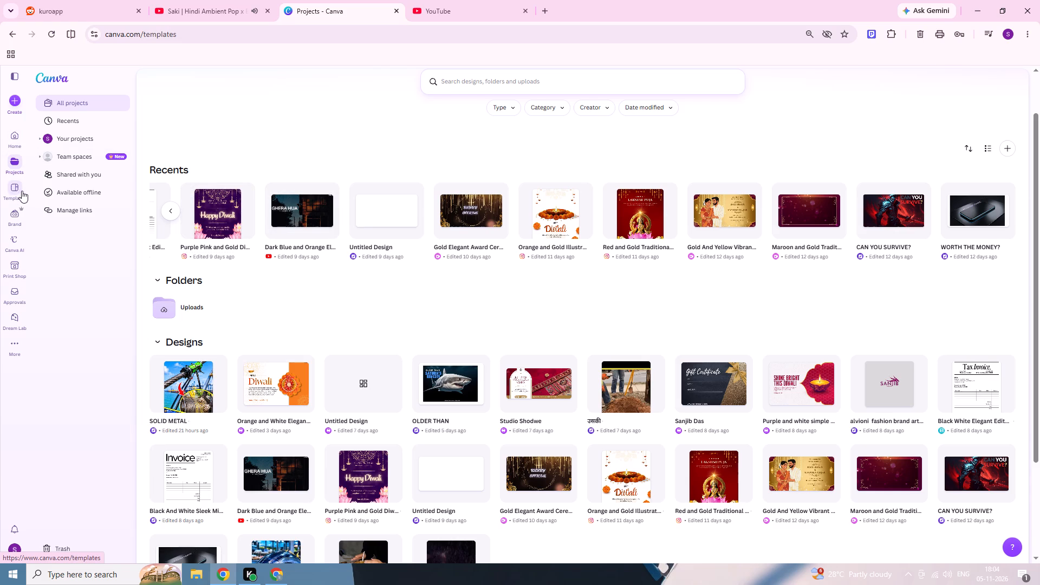
scroll(421, 149, "down", 1)
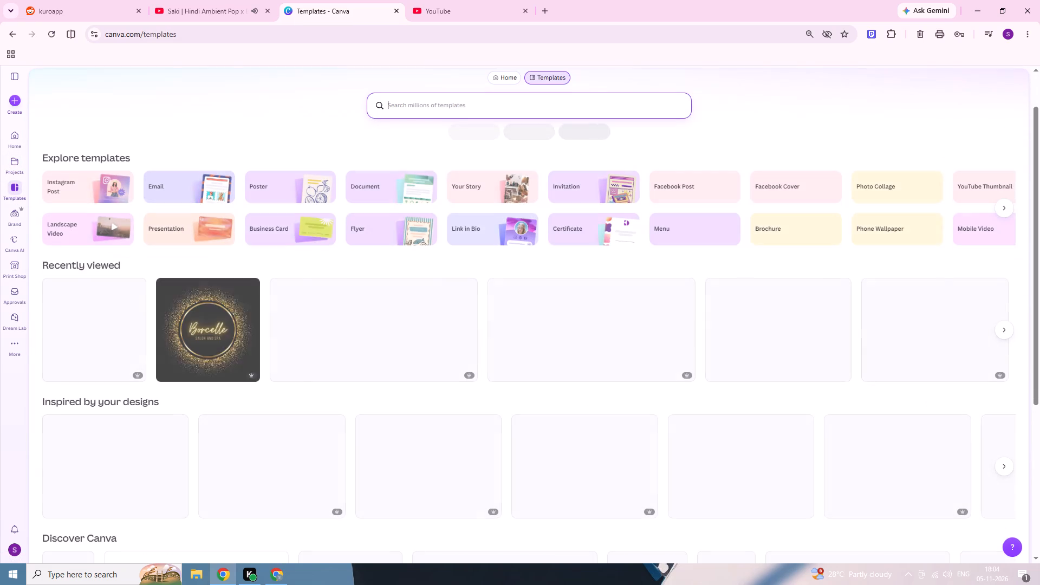
scroll(404, 189, "down", 1)
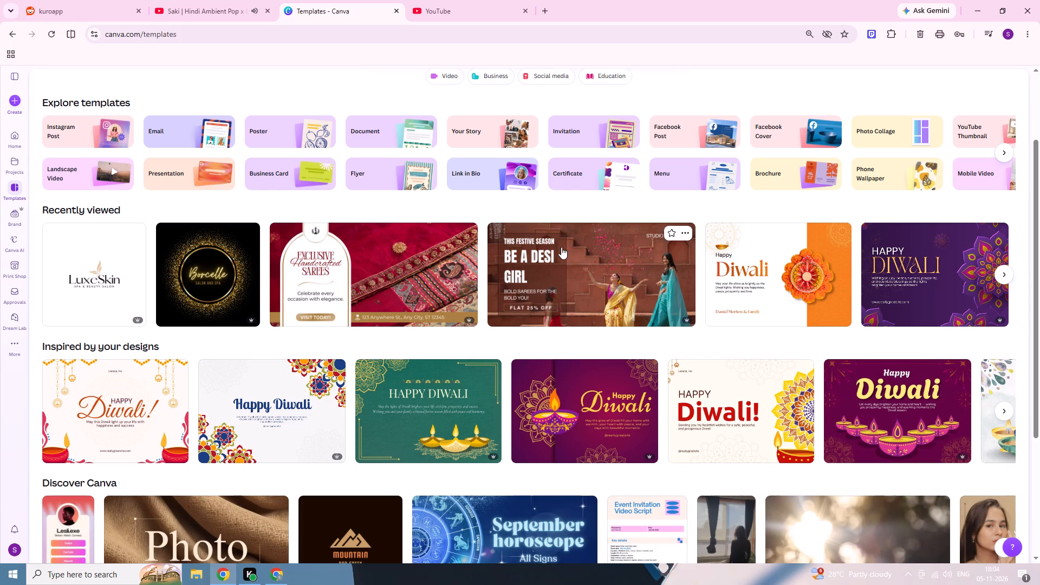
scroll(326, 368, "down", 1)
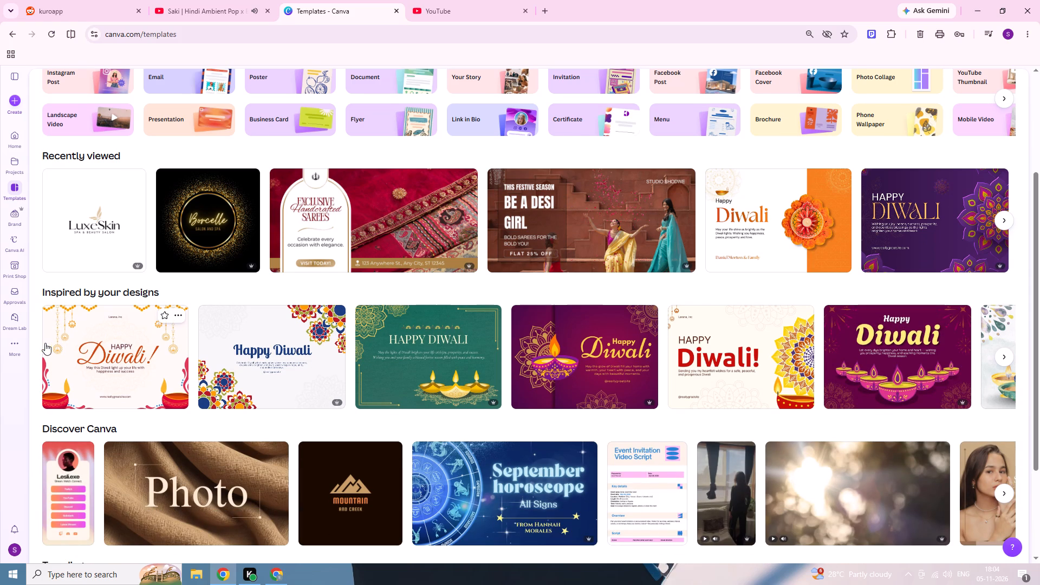
left_click(46, 344)
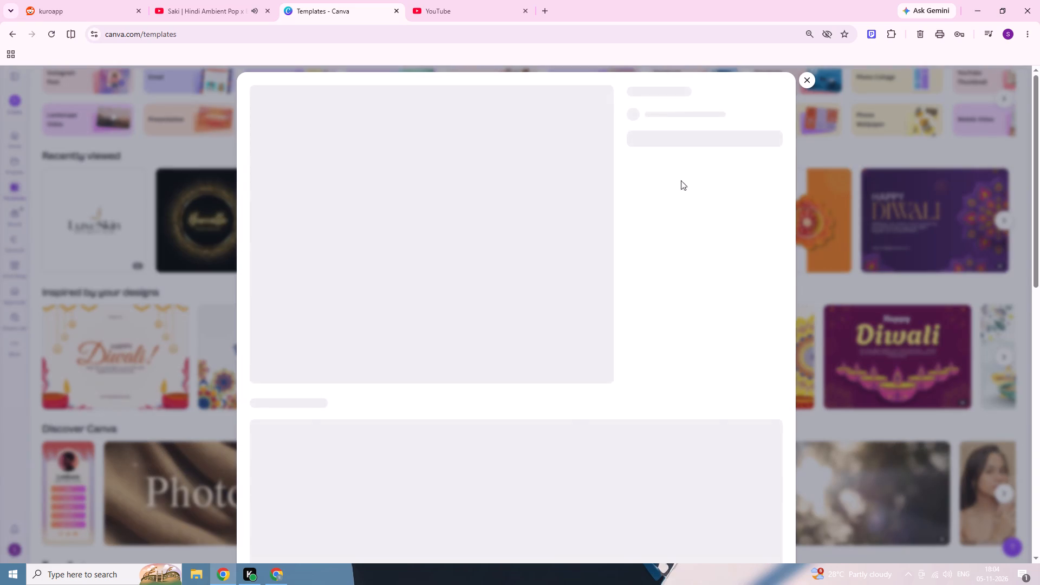
left_click(685, 404)
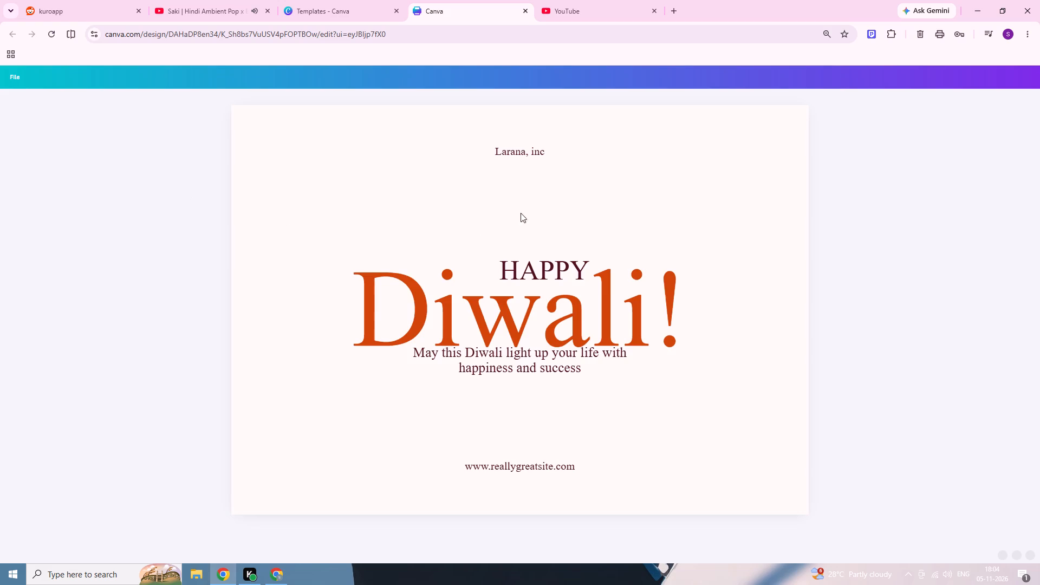
Apply the Rotate add-on animation effect to the faint mandala graphic behind the greeting text.
scroll(481, 237, "down", 1)
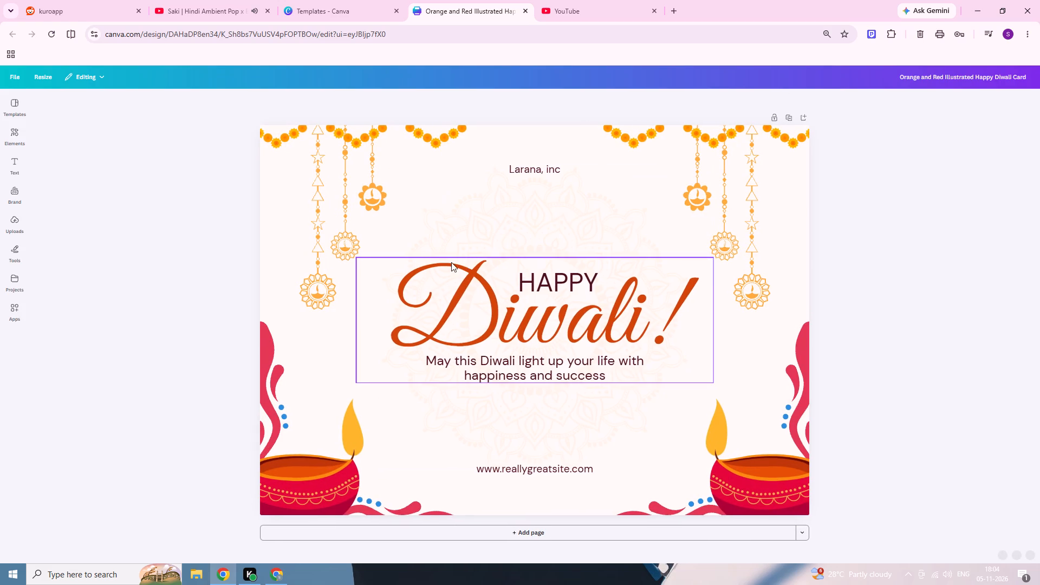
left_click(340, 197)
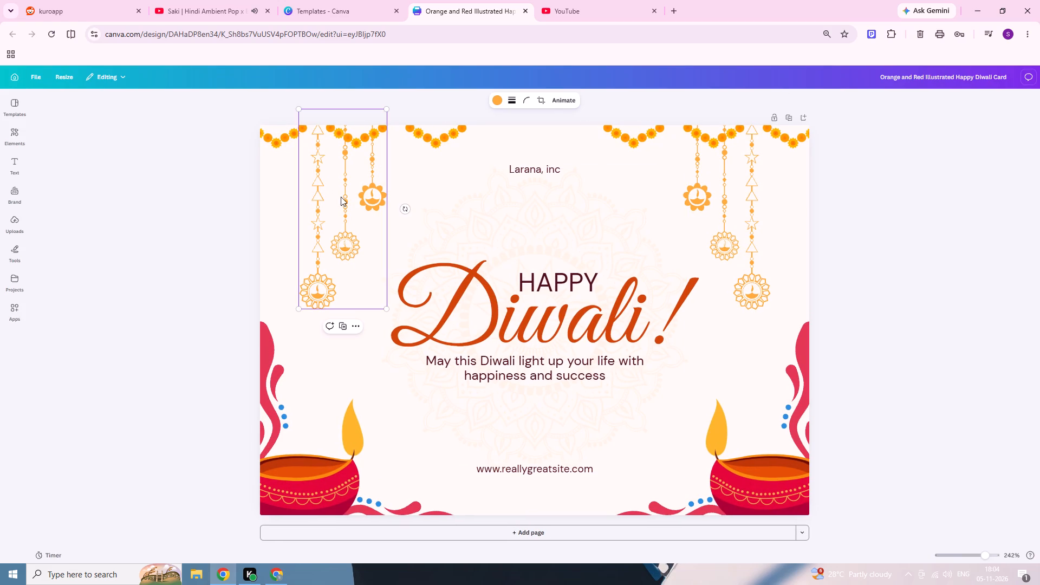
left_click(542, 435)
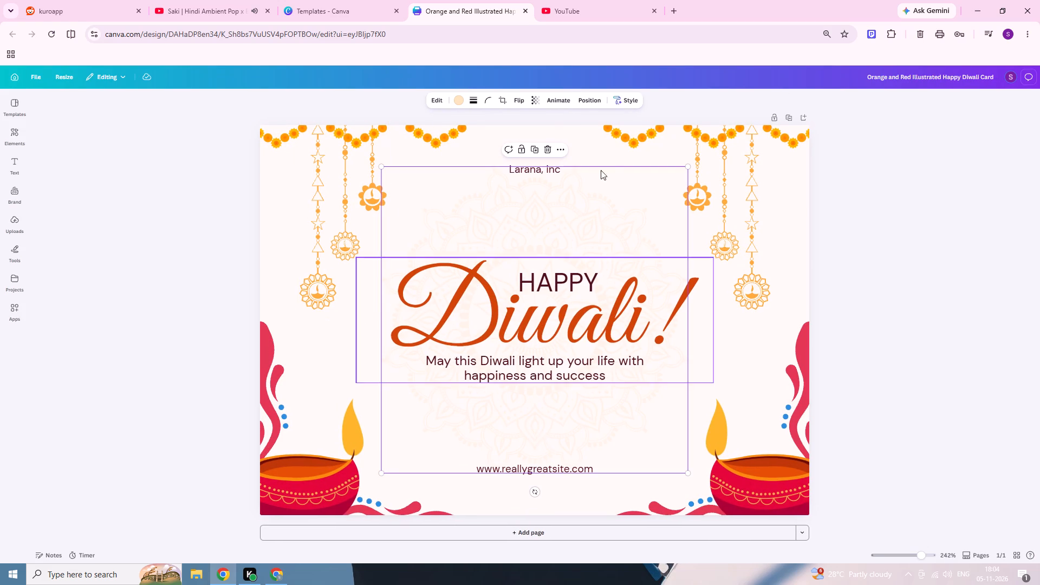
left_click(561, 101)
scroll(115, 481, "down", 1)
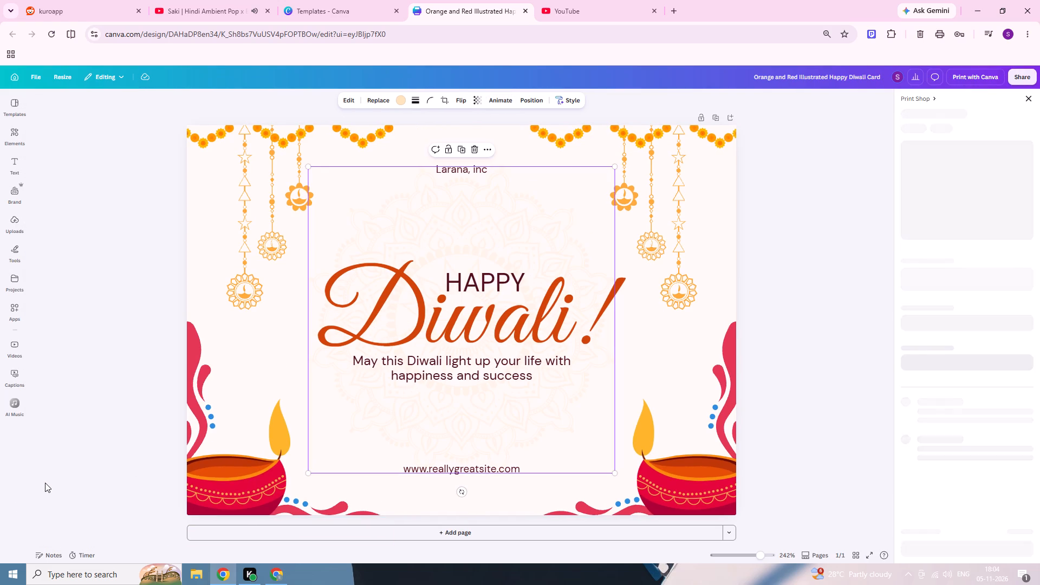
left_click(802, 235)
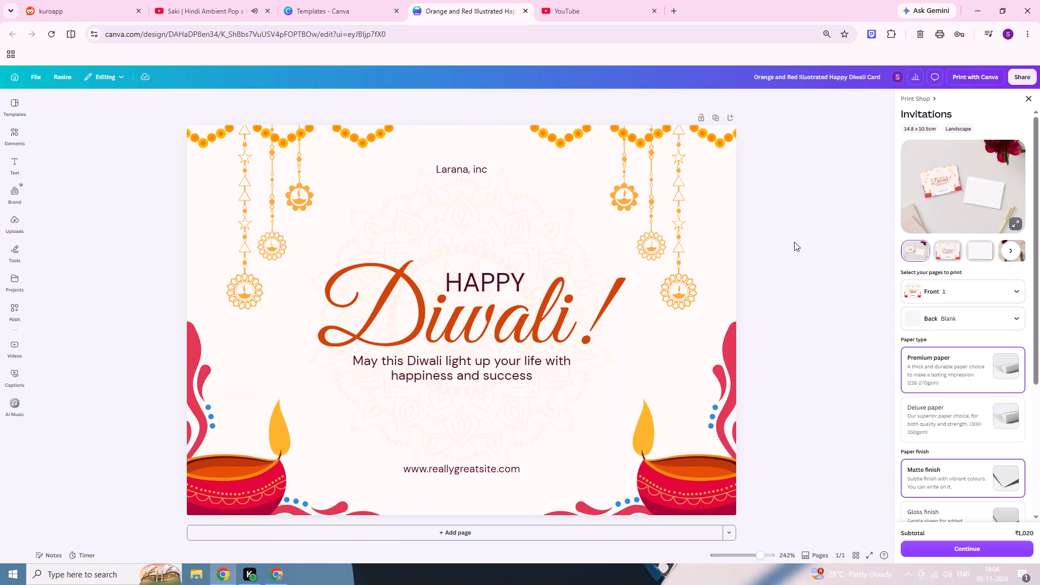
left_click(474, 432)
left_click(485, 105)
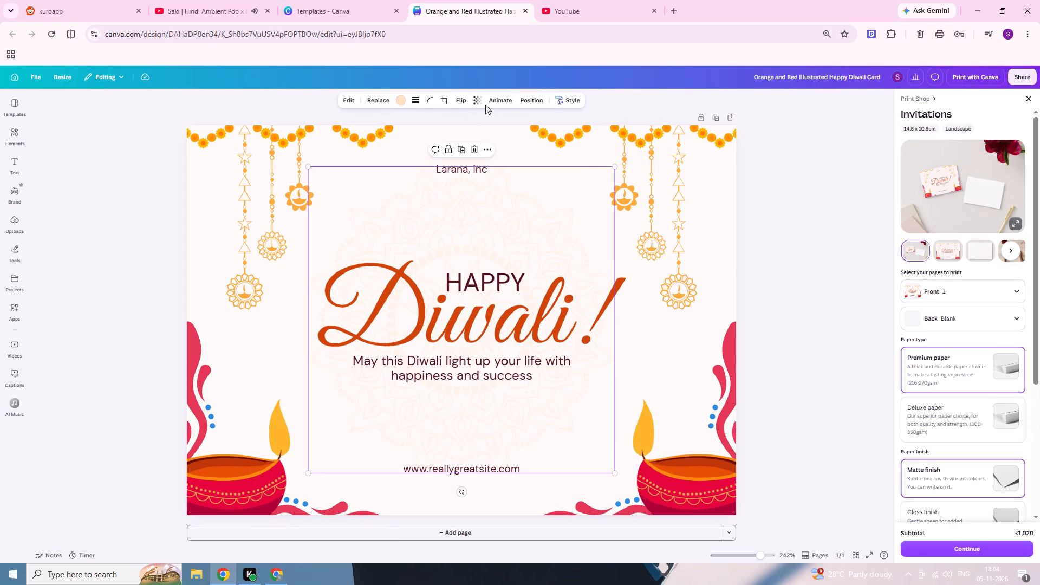
left_click(490, 100)
scroll(82, 443, "down", 2)
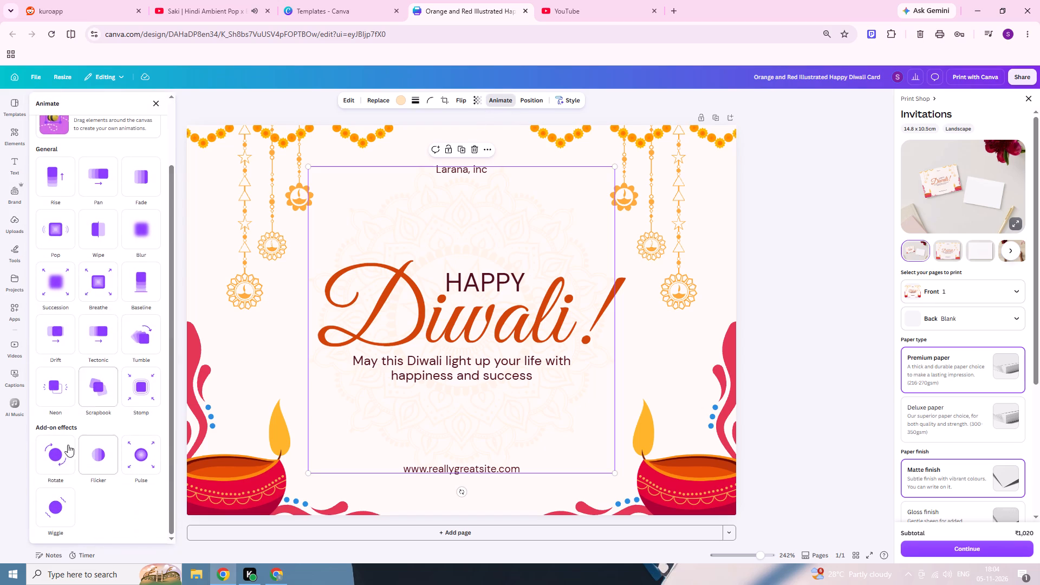
left_click(56, 460)
left_click(815, 381)
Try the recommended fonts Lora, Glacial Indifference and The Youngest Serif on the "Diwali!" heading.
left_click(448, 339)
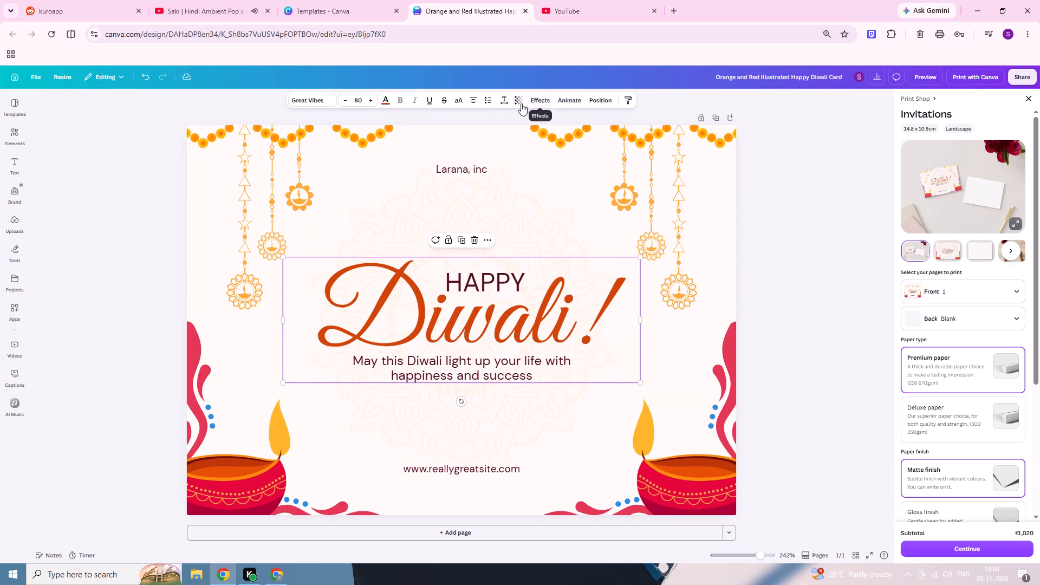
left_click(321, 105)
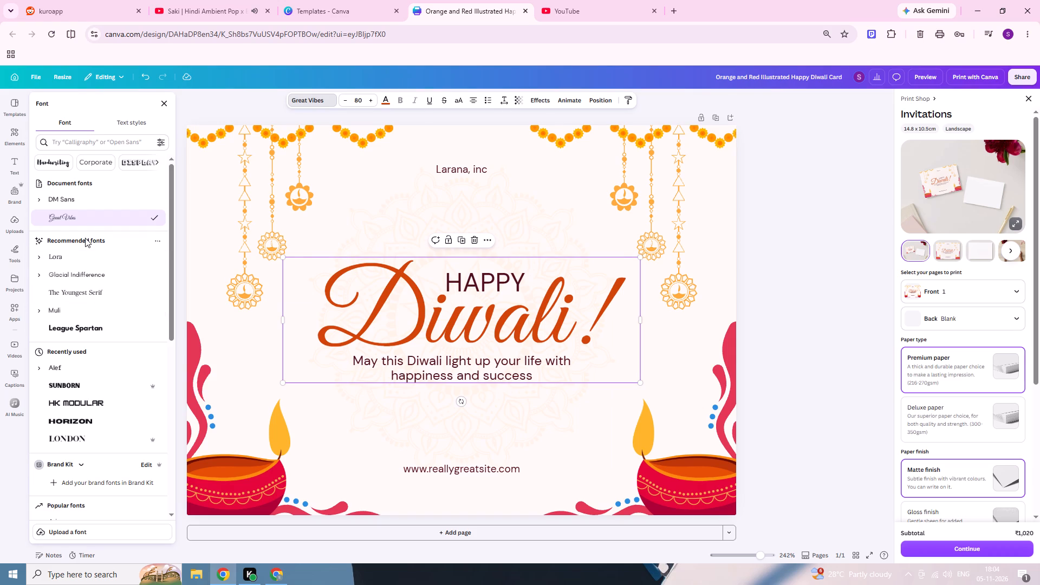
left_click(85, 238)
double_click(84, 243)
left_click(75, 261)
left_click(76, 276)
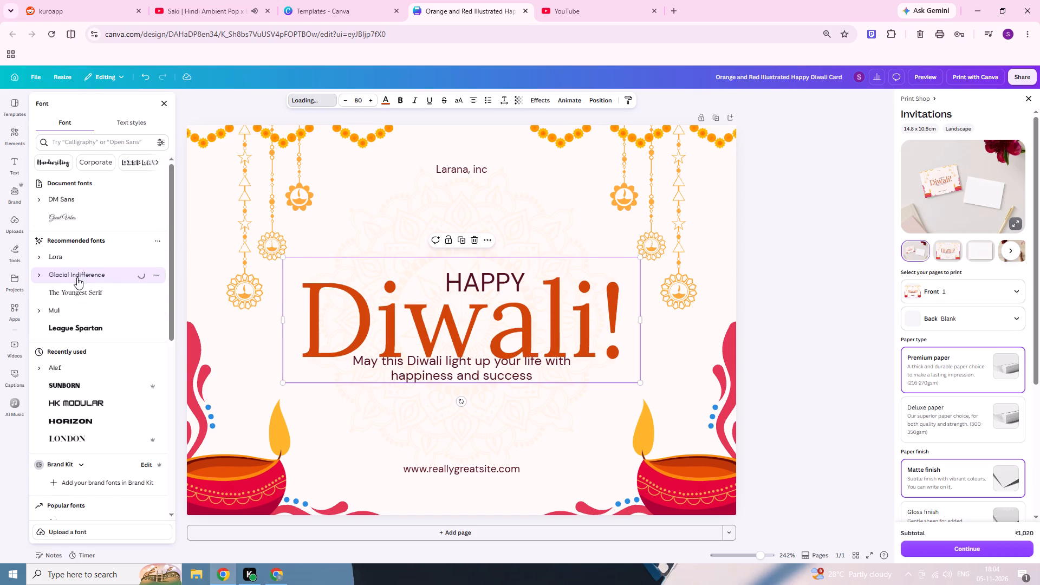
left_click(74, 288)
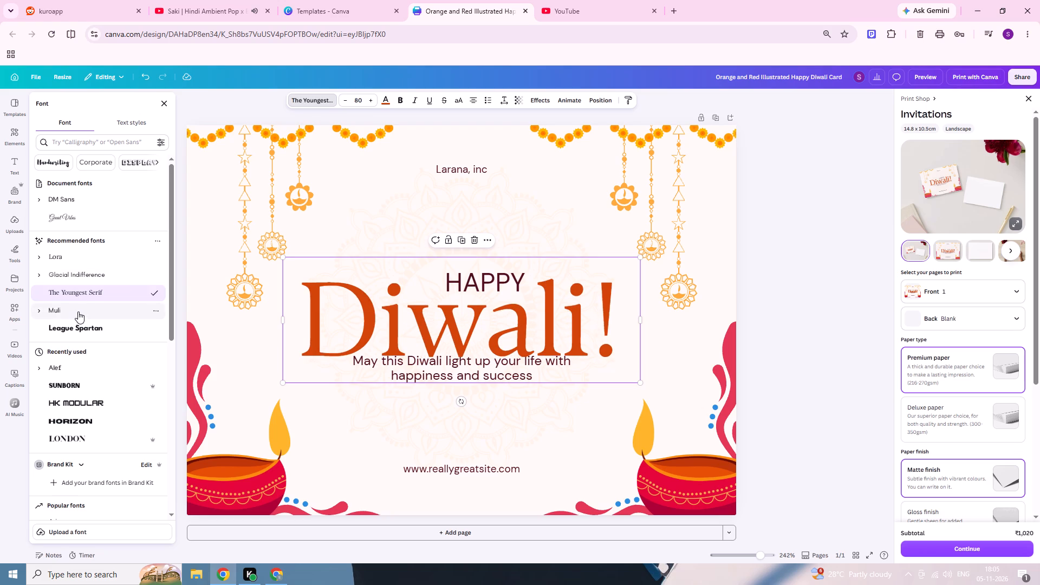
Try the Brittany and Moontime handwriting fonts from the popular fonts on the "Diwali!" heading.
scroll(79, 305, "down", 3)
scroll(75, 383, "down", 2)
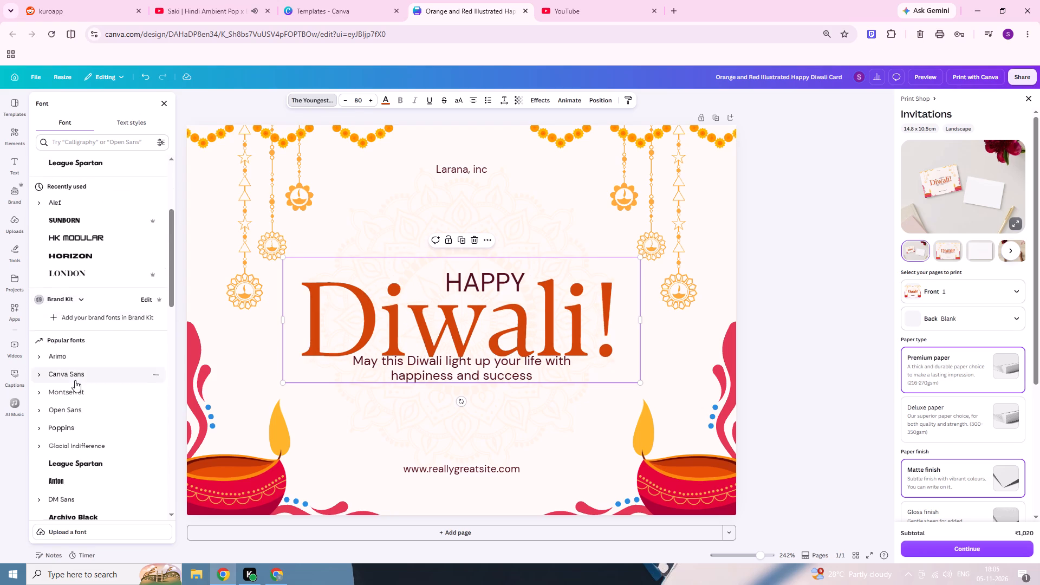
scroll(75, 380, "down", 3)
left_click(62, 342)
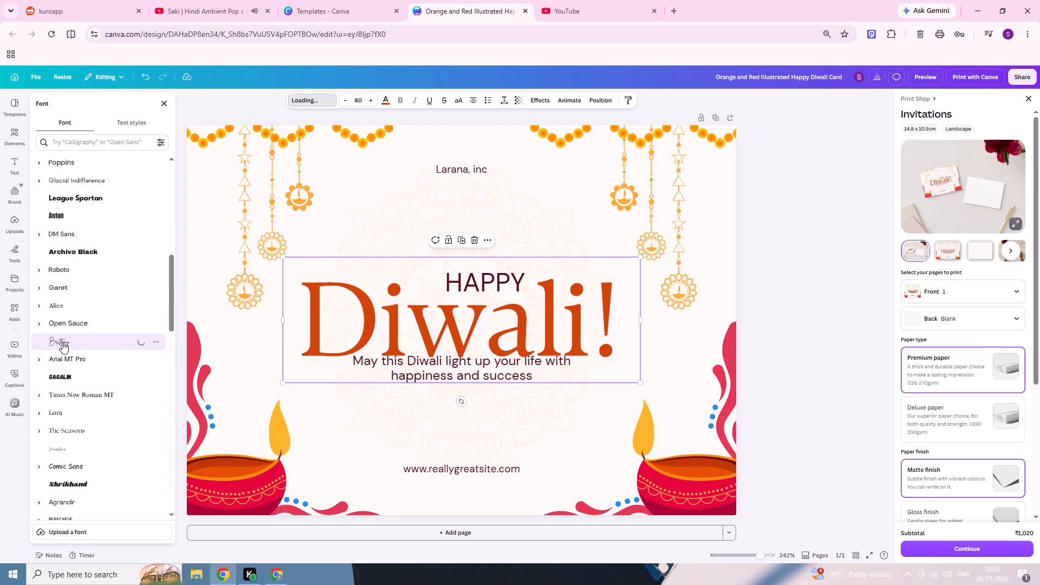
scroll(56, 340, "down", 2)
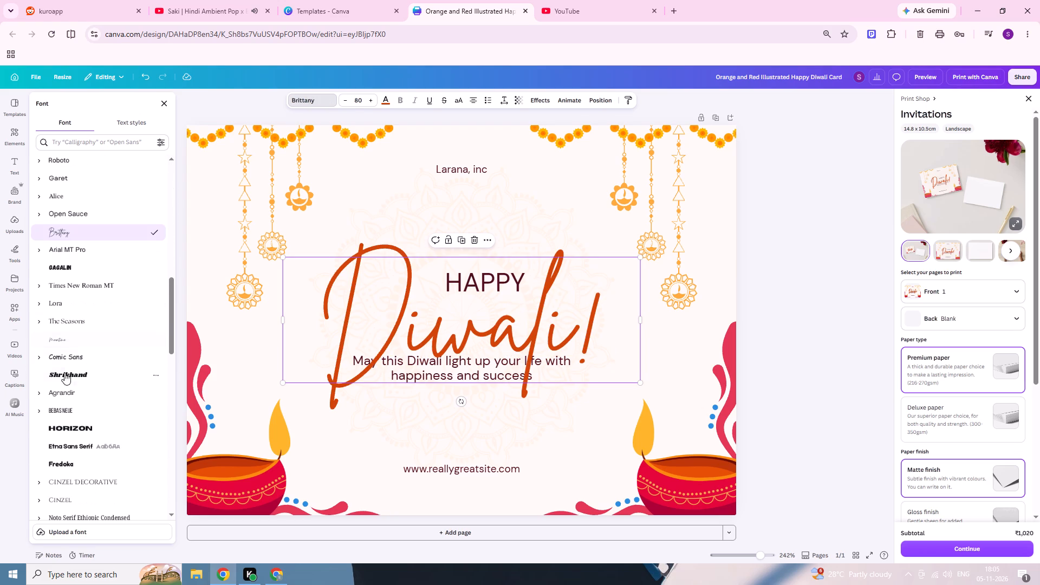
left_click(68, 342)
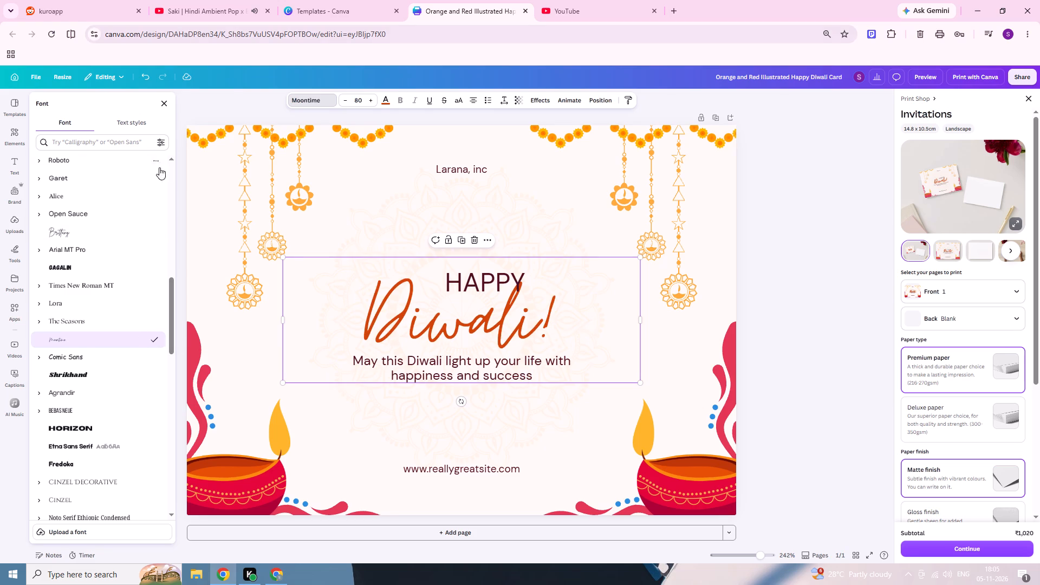
Set the font of the "Diwali!" heading to Alex Brush.
scroll(86, 272, "down", 5)
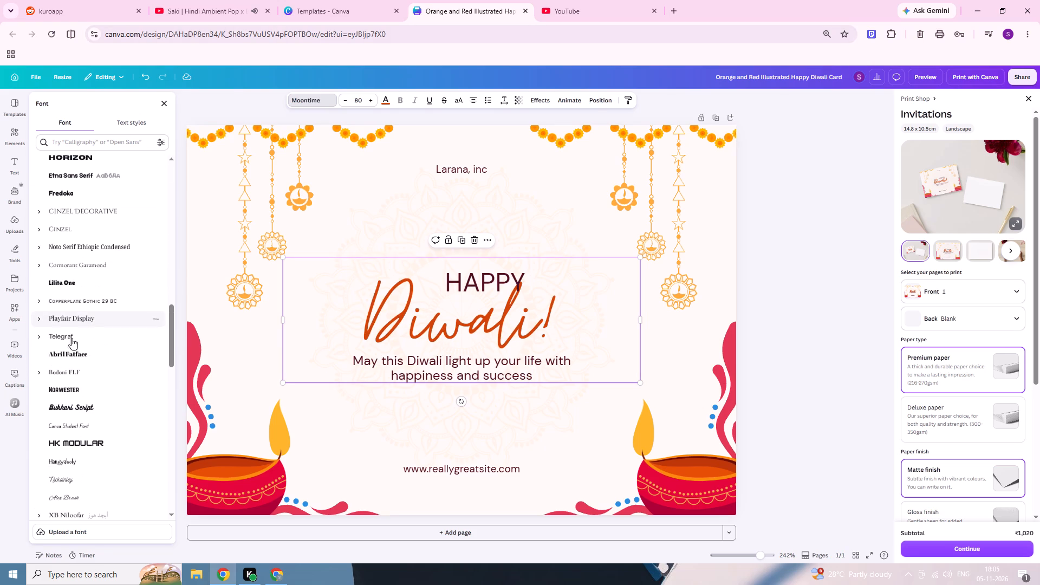
scroll(64, 430, "down", 1)
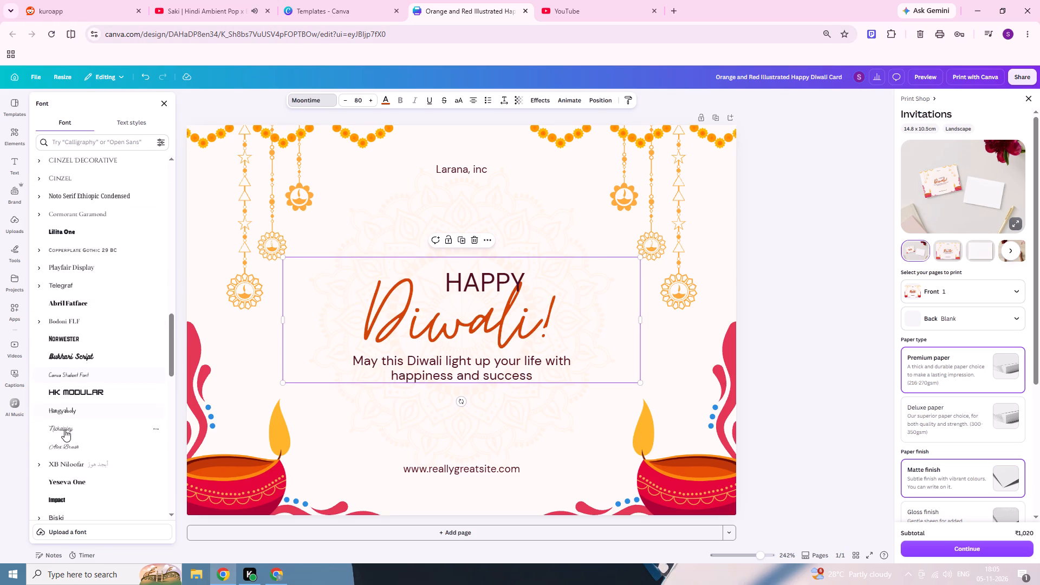
left_click(72, 460)
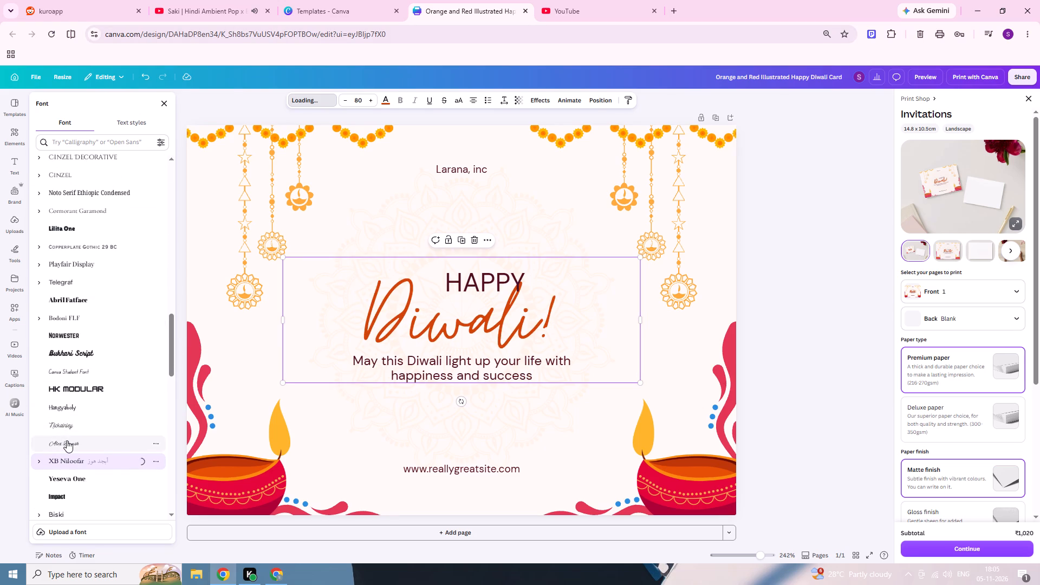
left_click(67, 440)
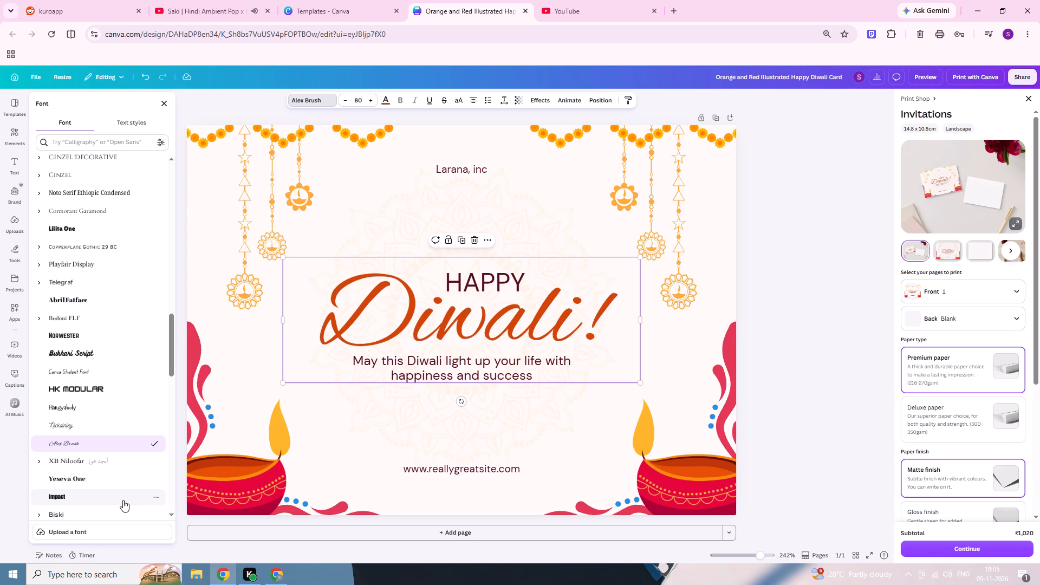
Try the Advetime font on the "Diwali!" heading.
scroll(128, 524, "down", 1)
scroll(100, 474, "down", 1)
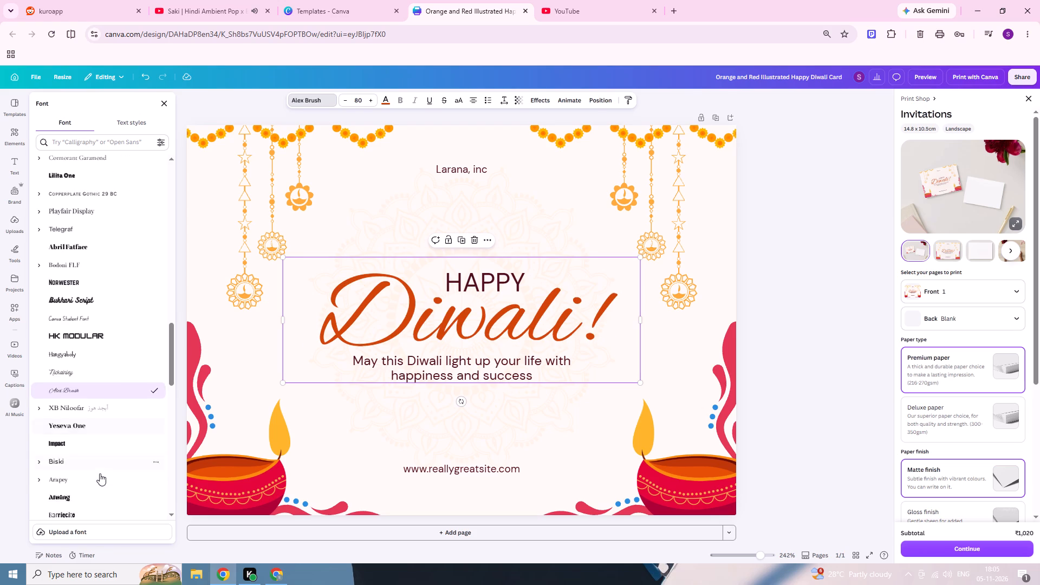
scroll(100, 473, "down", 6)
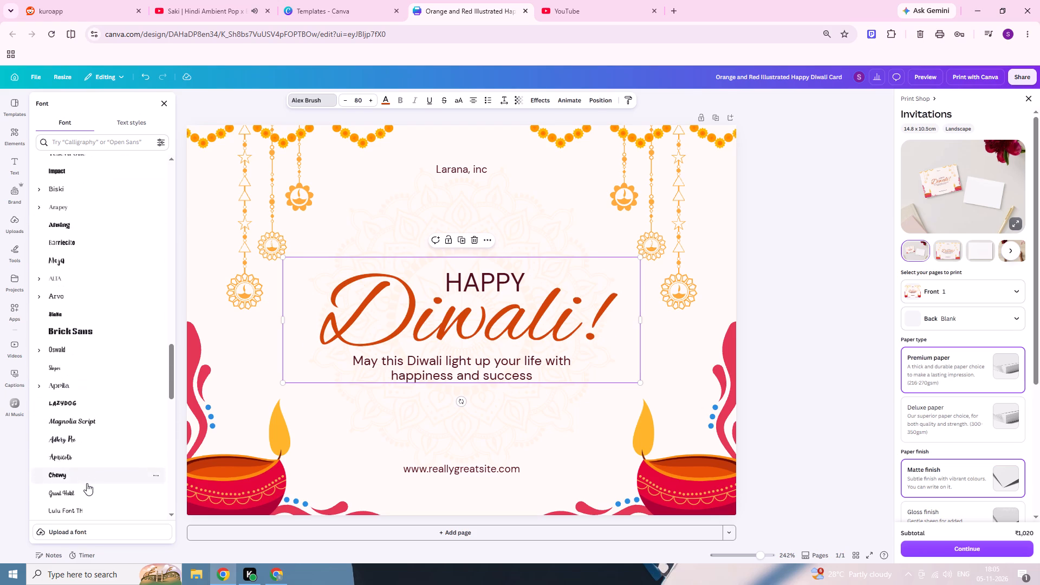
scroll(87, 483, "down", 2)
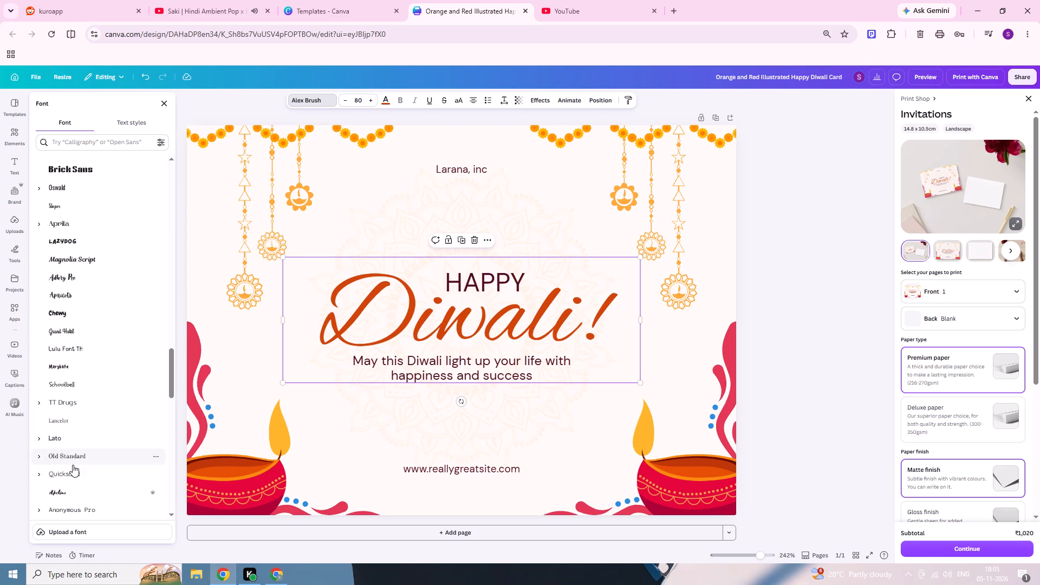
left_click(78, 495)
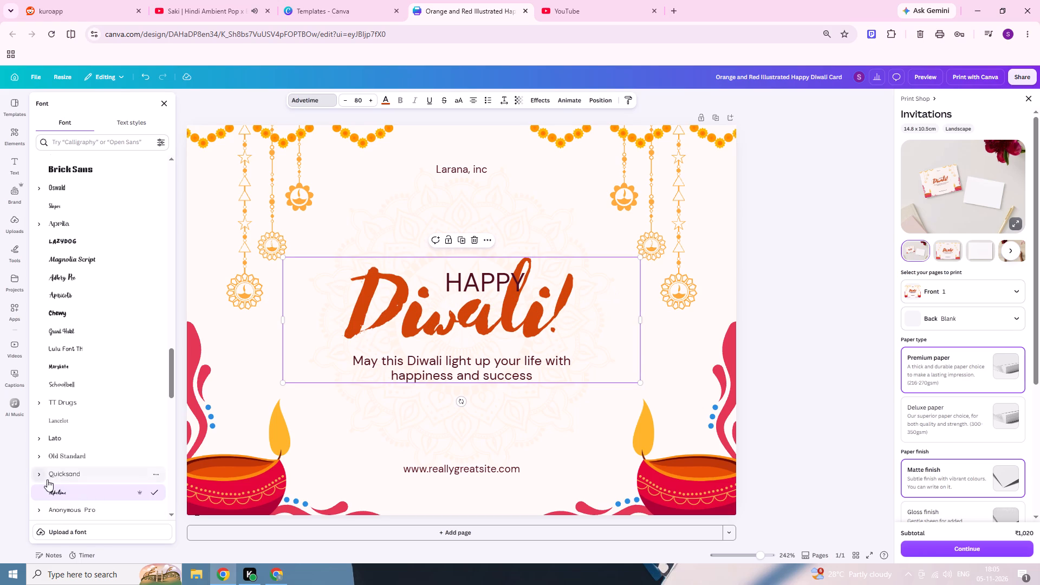
Set the font of the "Diwali!" heading to Benedict.
scroll(73, 477, "down", 2)
left_click(73, 503)
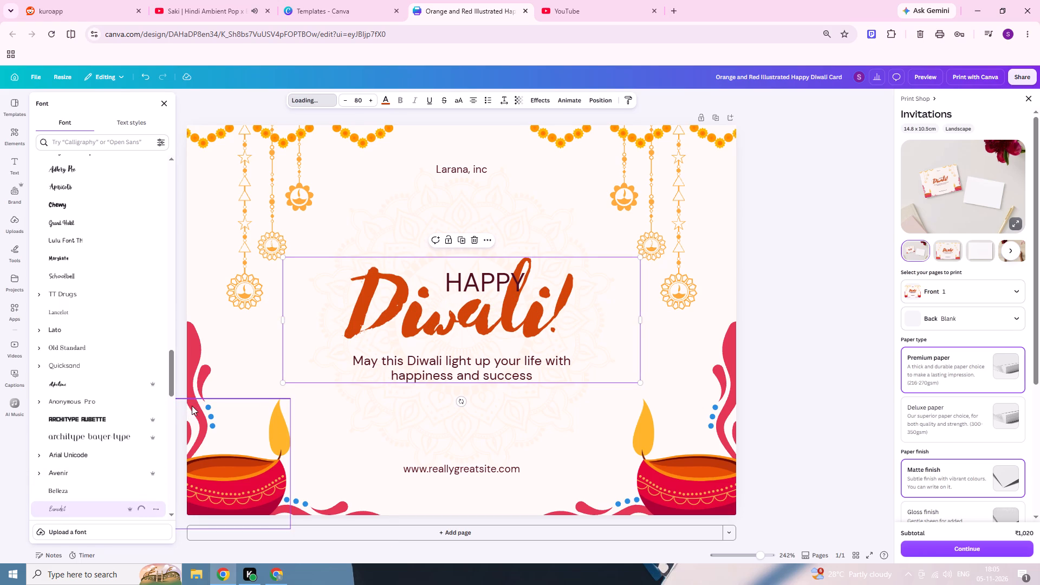
Move the "Diwali!" heading slightly down, closer to the greeting message.
left_click_drag(438, 322, 438, 324)
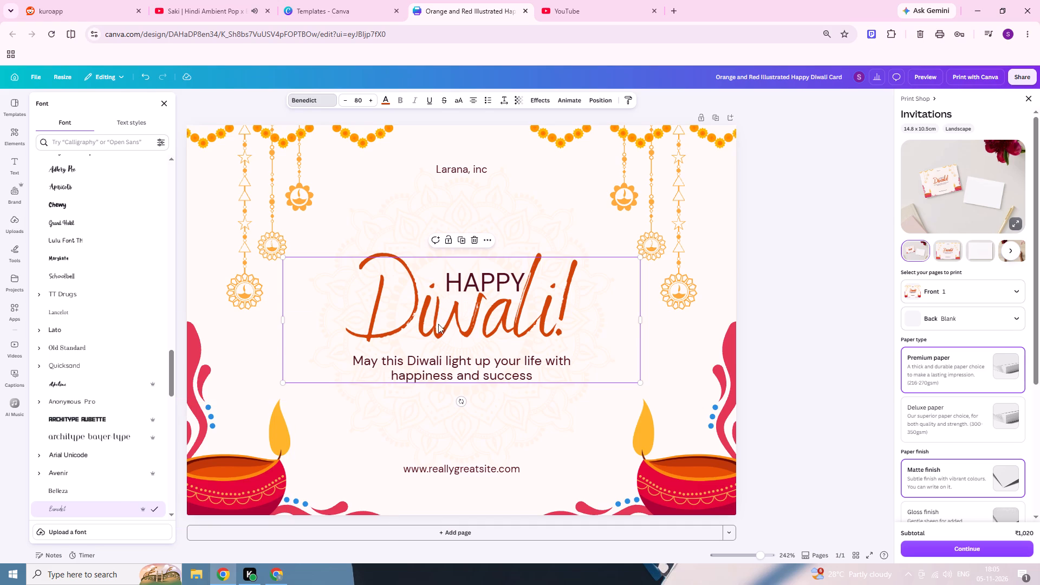
left_click_drag(438, 324, 439, 332)
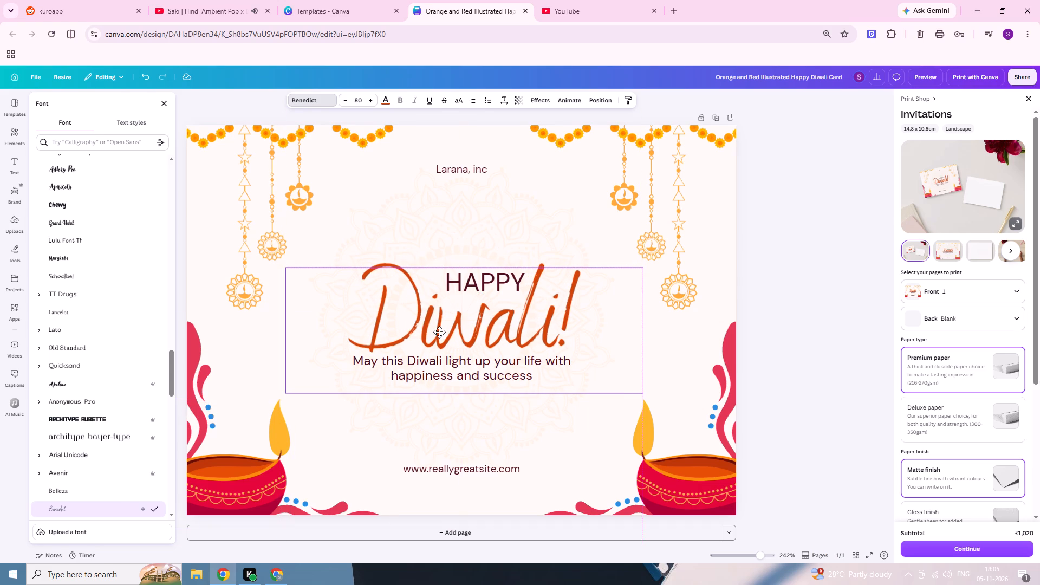
left_click_drag(439, 332, 440, 332)
Set the font of the "HAPPY" text to Advetime.
left_click(478, 287)
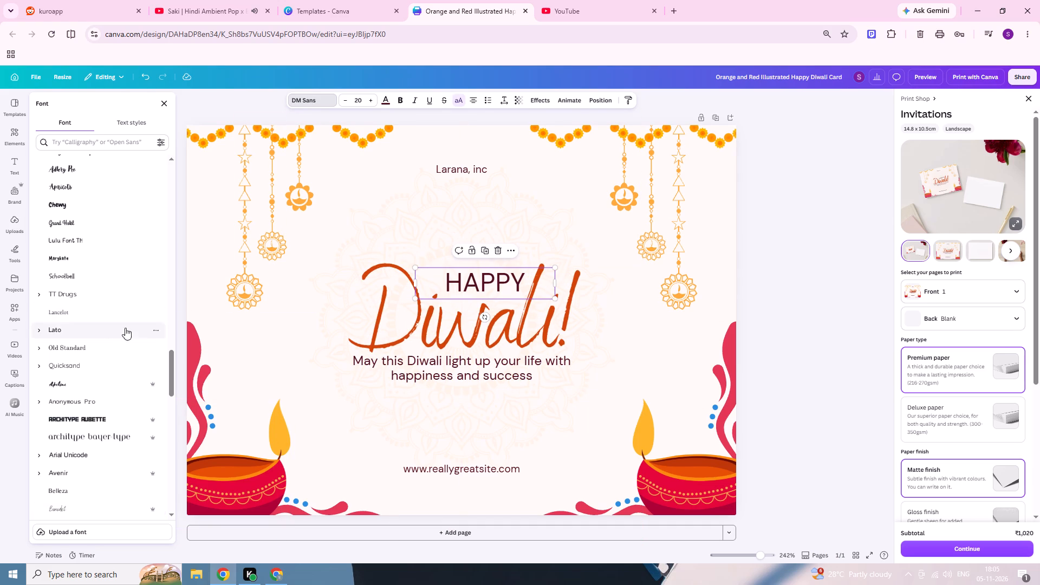
left_click(110, 383)
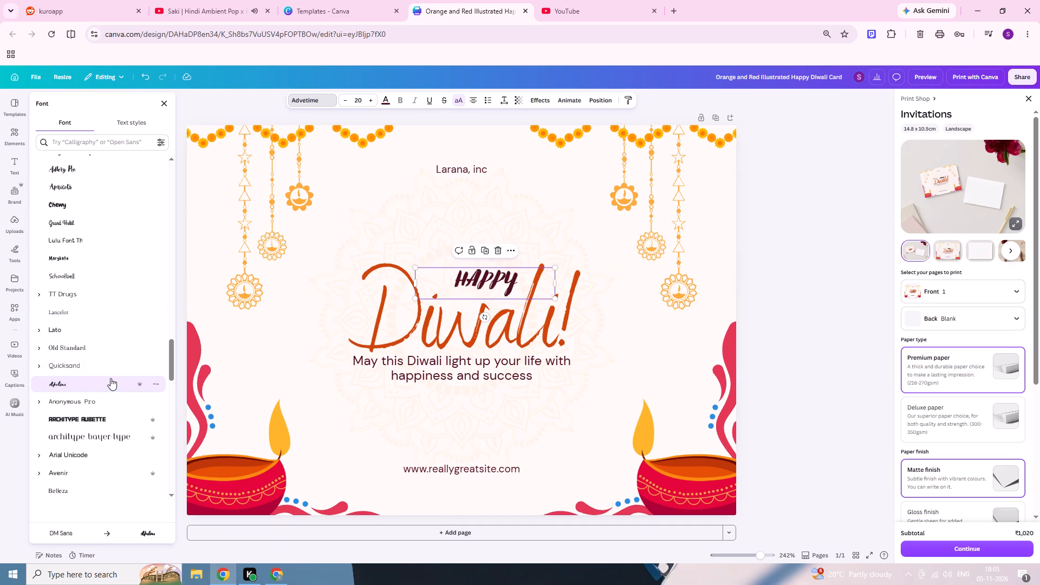
left_click(648, 378)
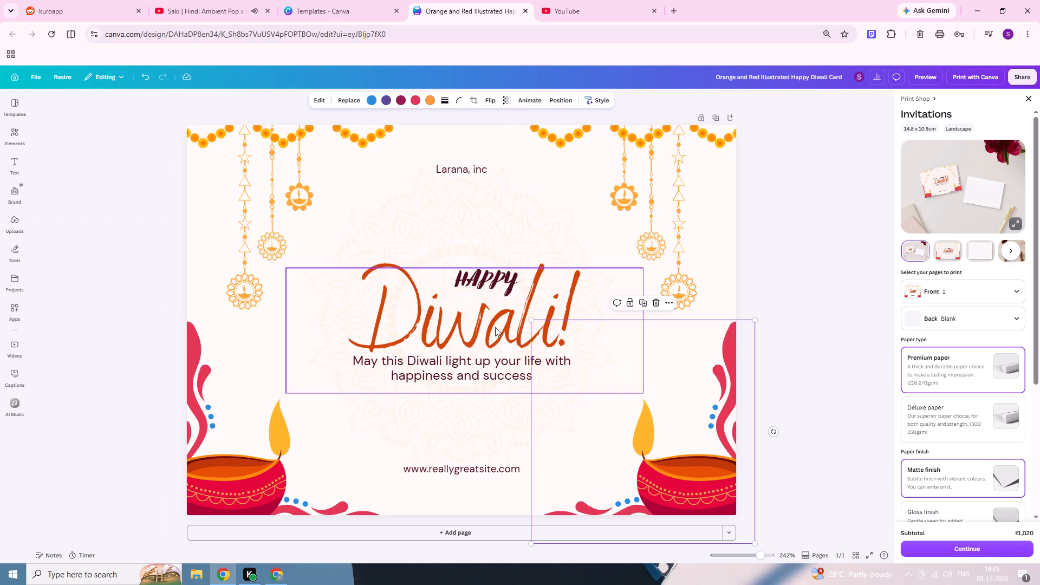
left_click(374, 200)
Delete the "Larana, inc" text from the top of the card.
left_click(474, 173)
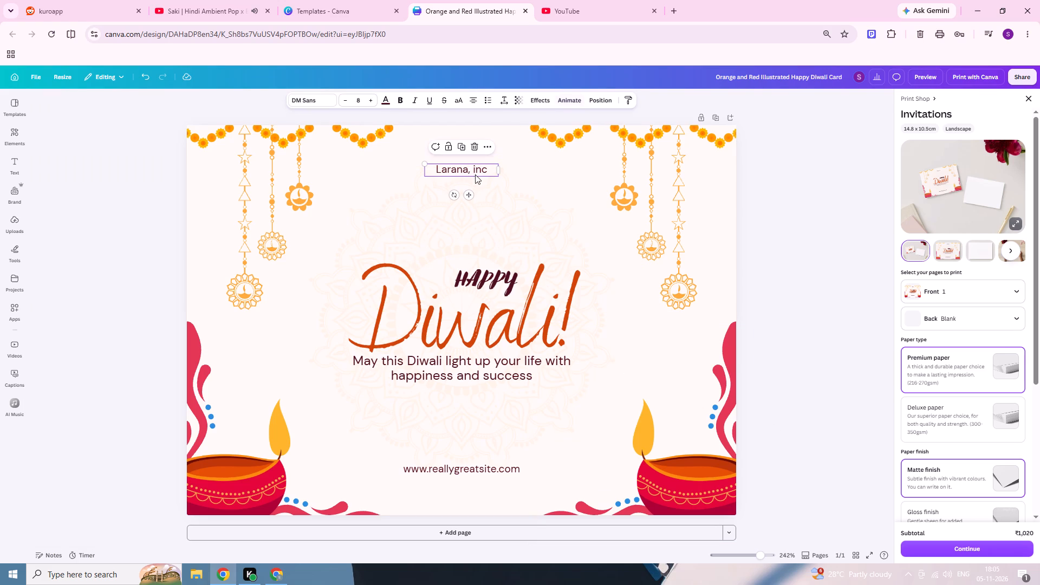
key("Delete")
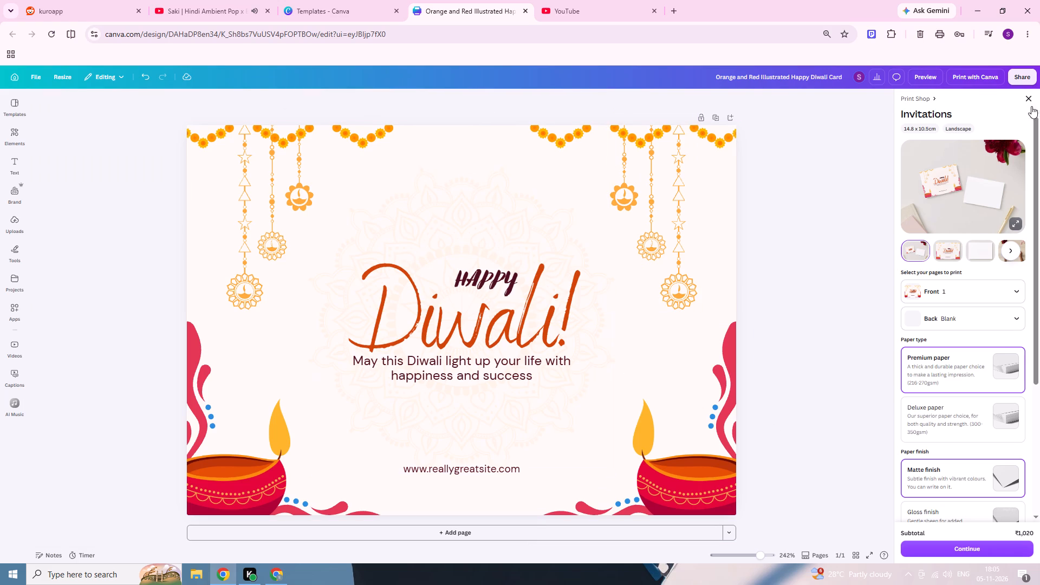
Find "alvioni fashion brand art design logo.png" in the browser's download history and place it on the Diwali card.
left_click(1022, 34)
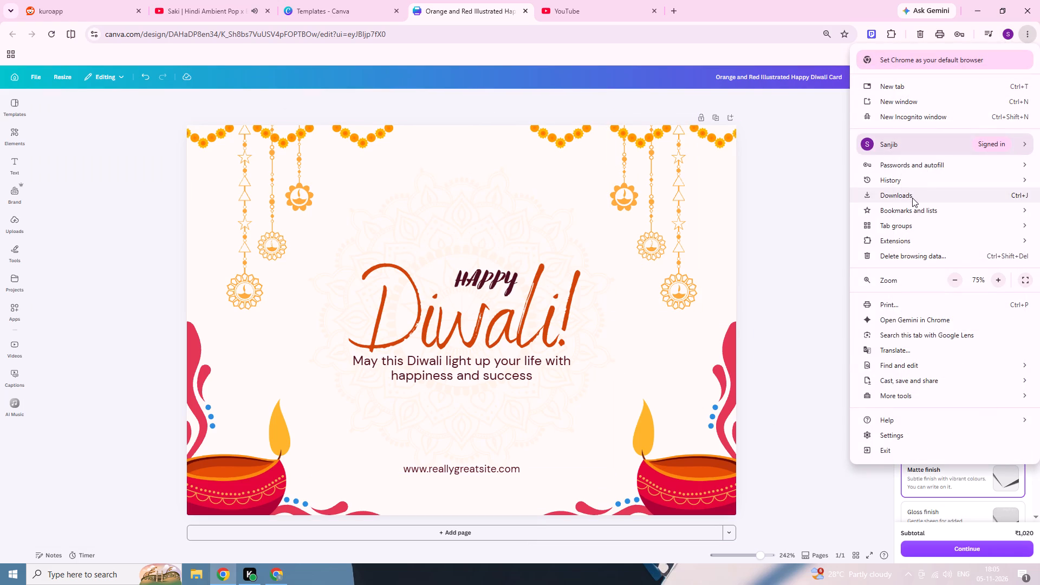
left_click(911, 192)
scroll(498, 298, "down", 5)
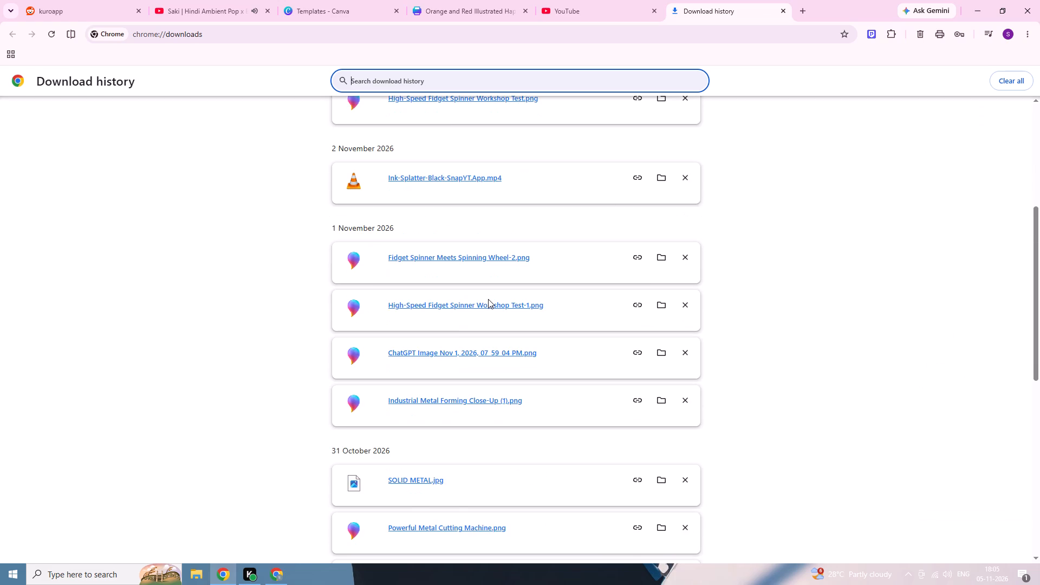
scroll(488, 299, "down", 2)
scroll(435, 405, "down", 1)
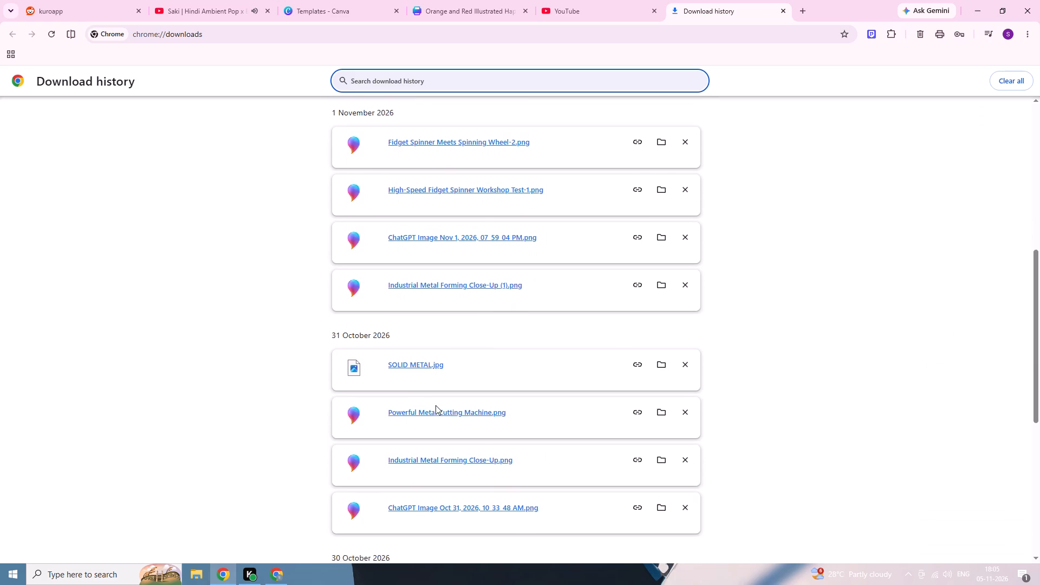
scroll(435, 405, "down", 11)
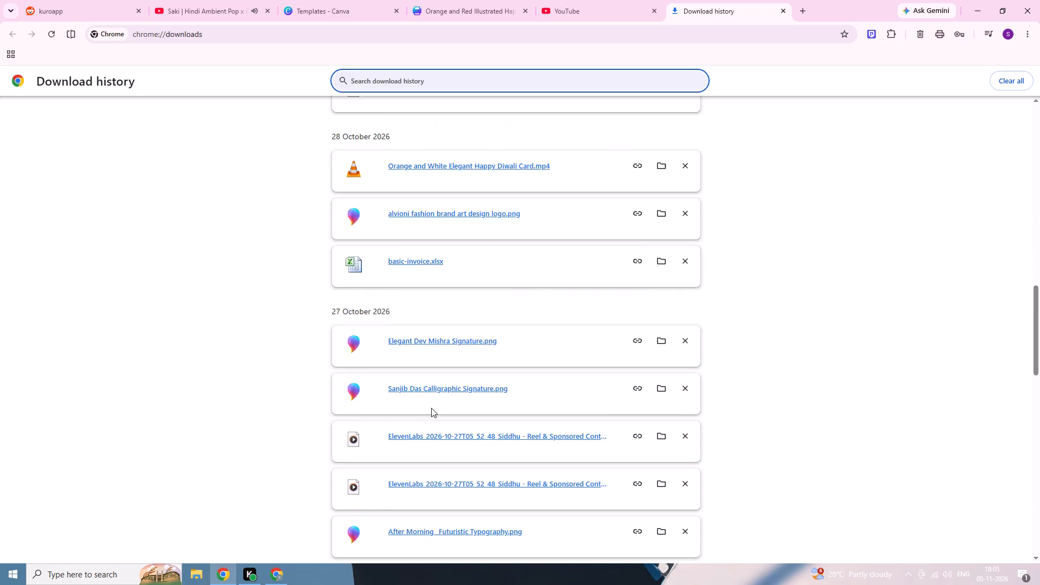
scroll(435, 407, "down", 7)
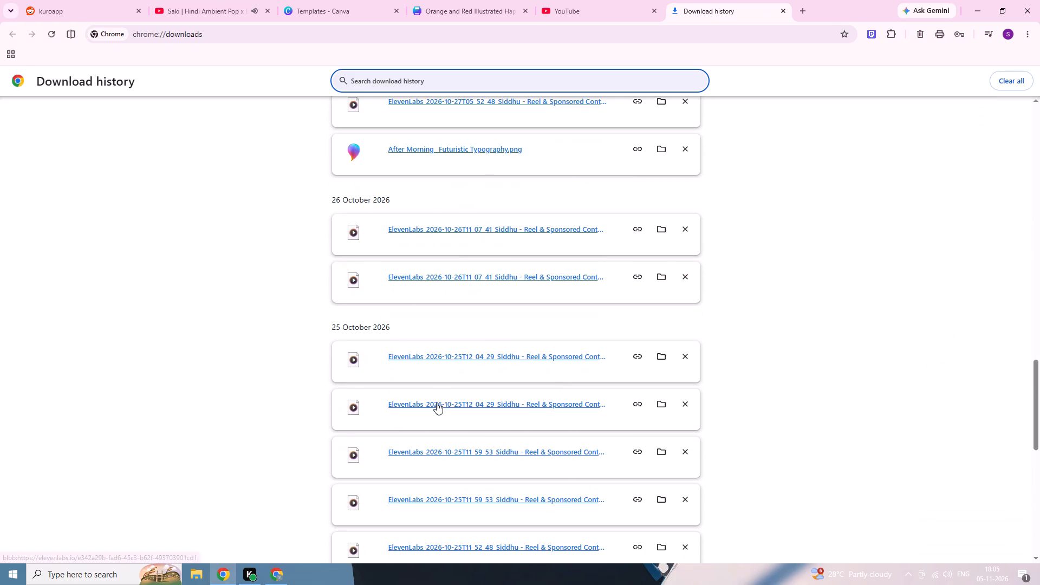
scroll(437, 402, "up", 7)
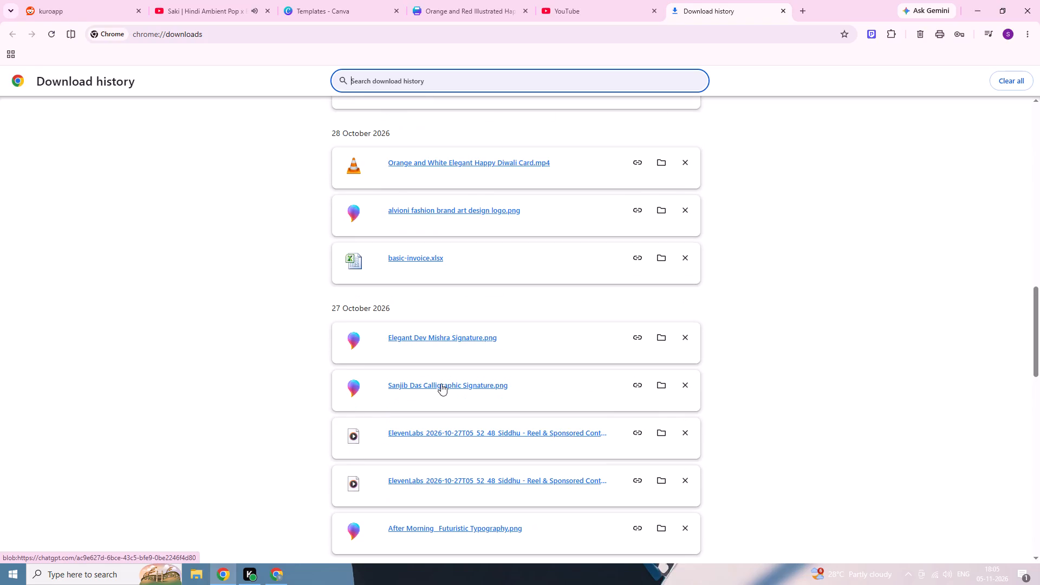
scroll(439, 383, "up", 3)
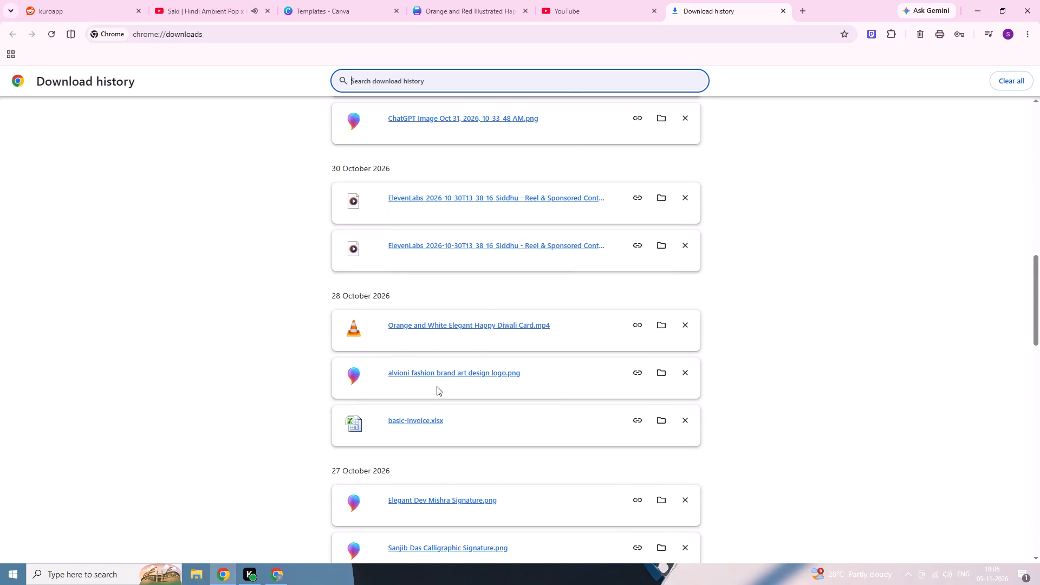
left_click_drag(436, 373, 461, 41)
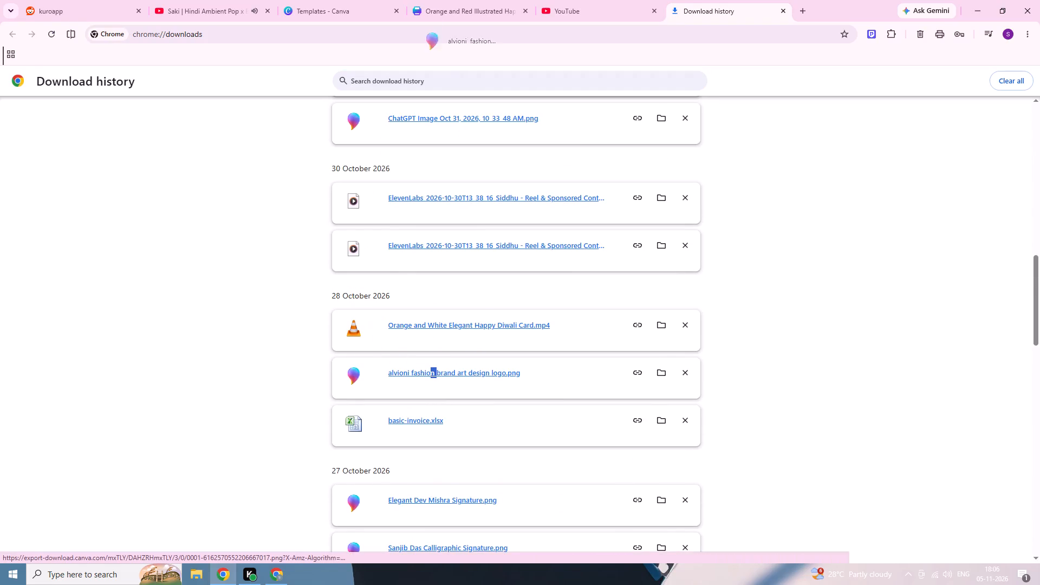
left_click_drag(461, 41, 468, 192)
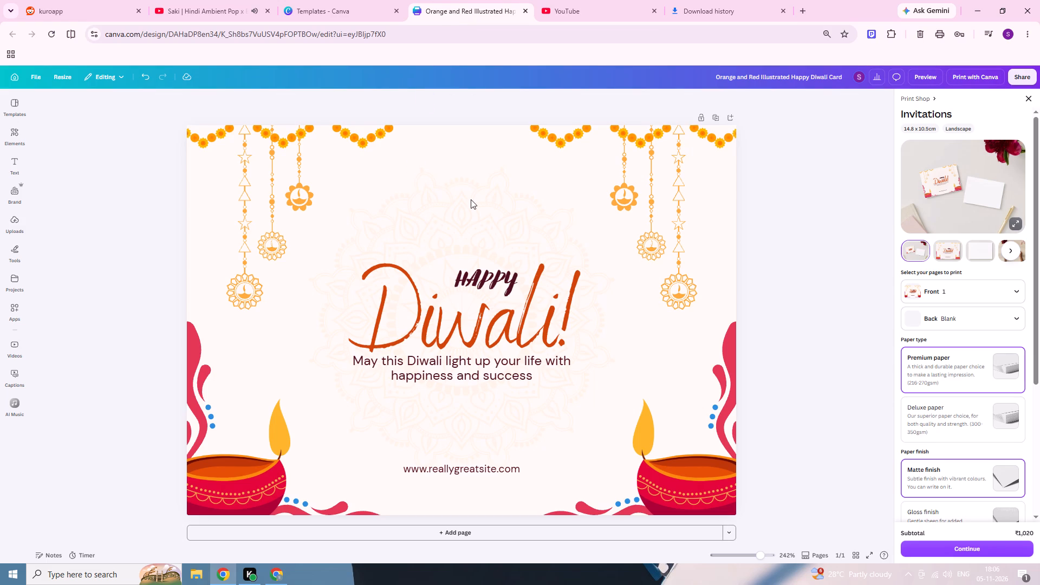
scroll(486, 226, "down", 1)
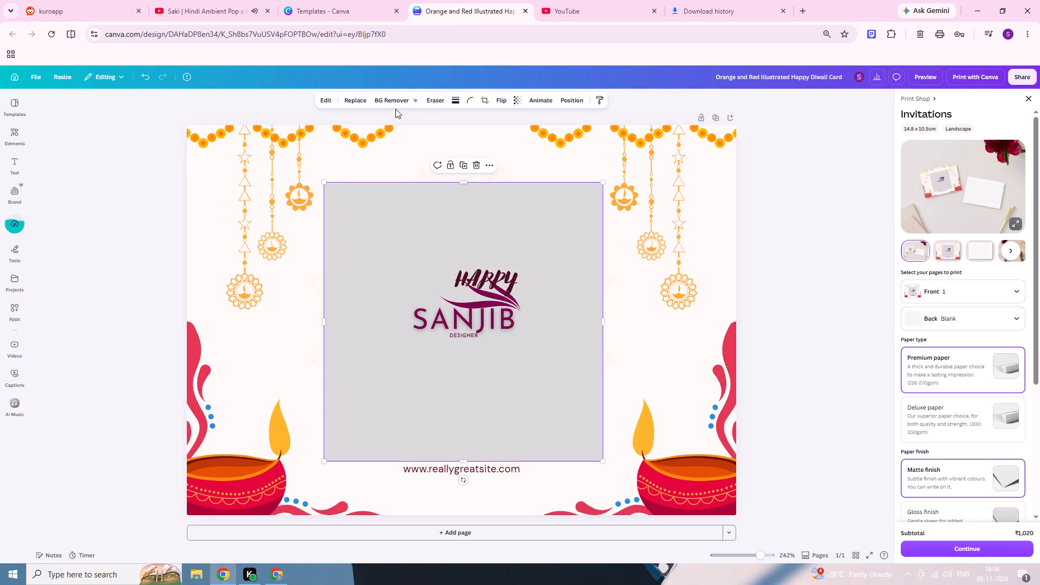
Remove the background of the placed logo image.
left_click(393, 102)
Crop the empty margins above, below and to the left of the logo in its image.
left_click_drag(460, 182, 463, 207)
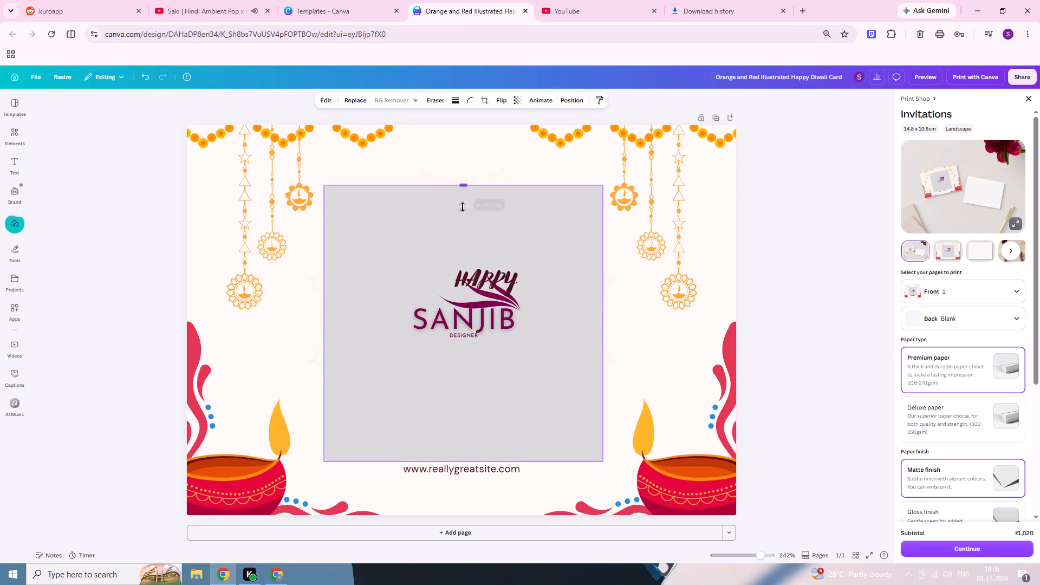
left_click_drag(463, 207, 465, 274)
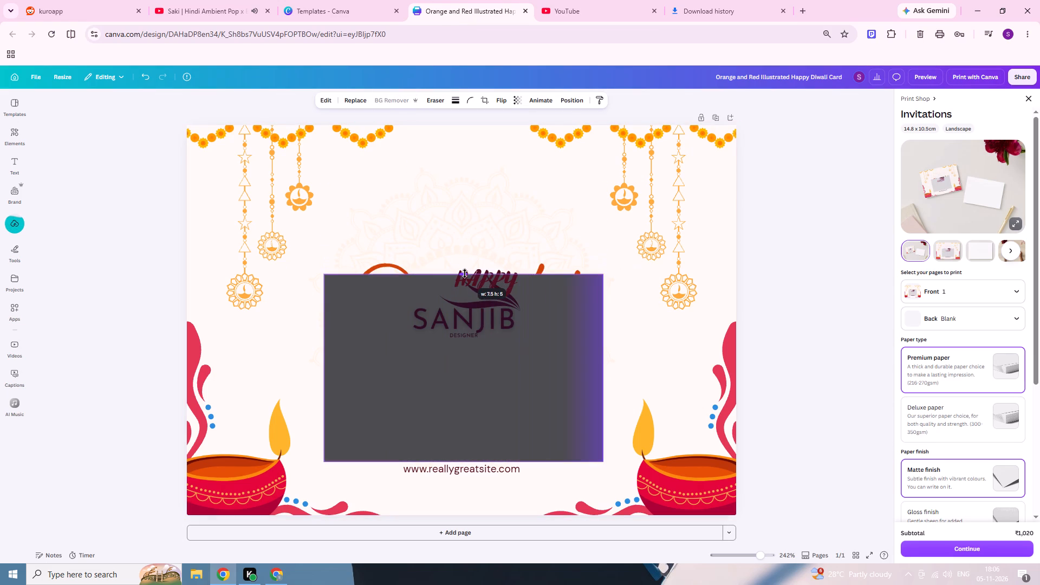
left_click_drag(465, 274, 465, 272)
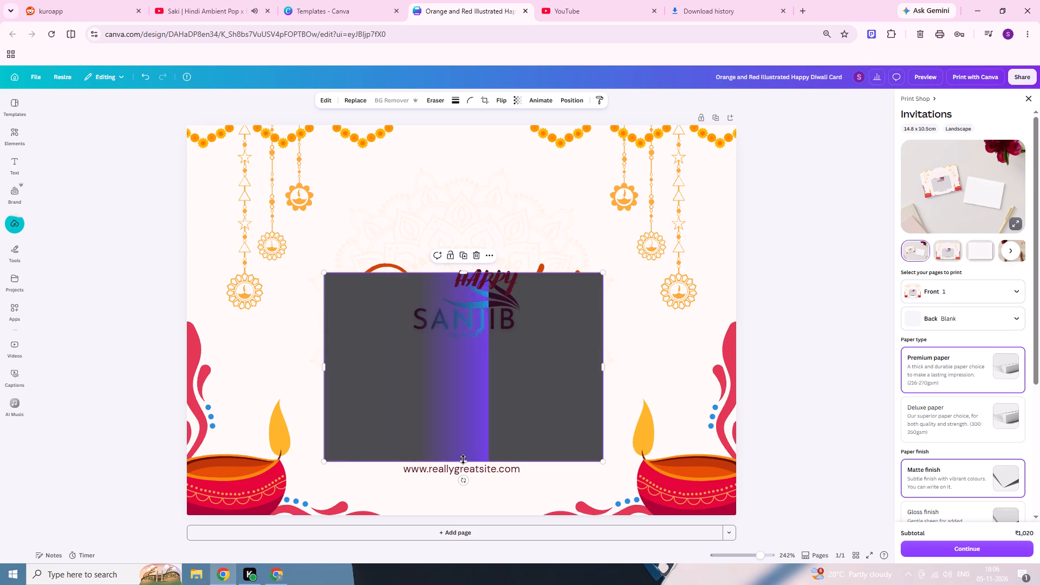
left_click_drag(463, 461, 473, 342)
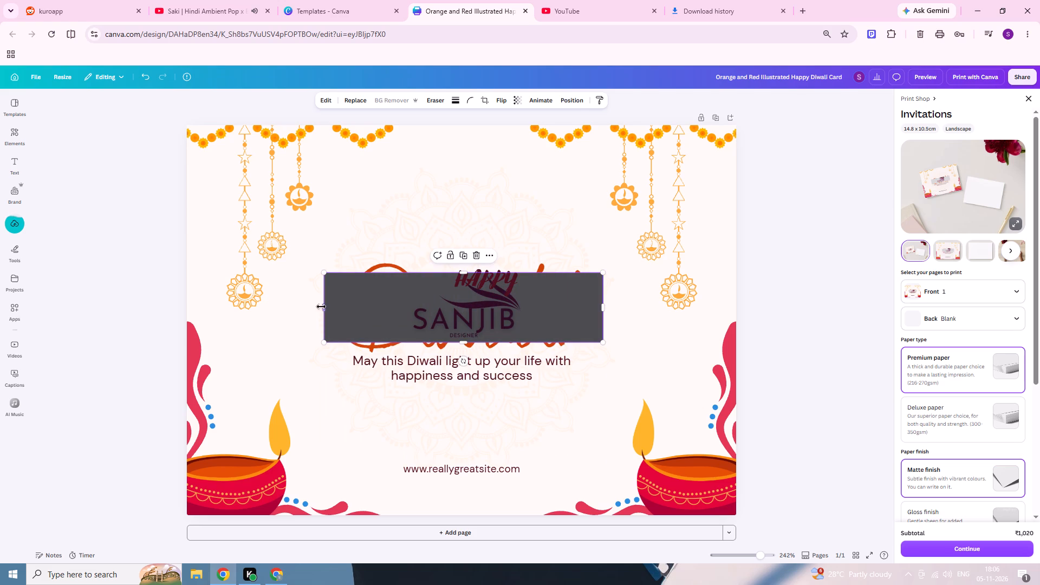
left_click_drag(321, 307, 394, 313)
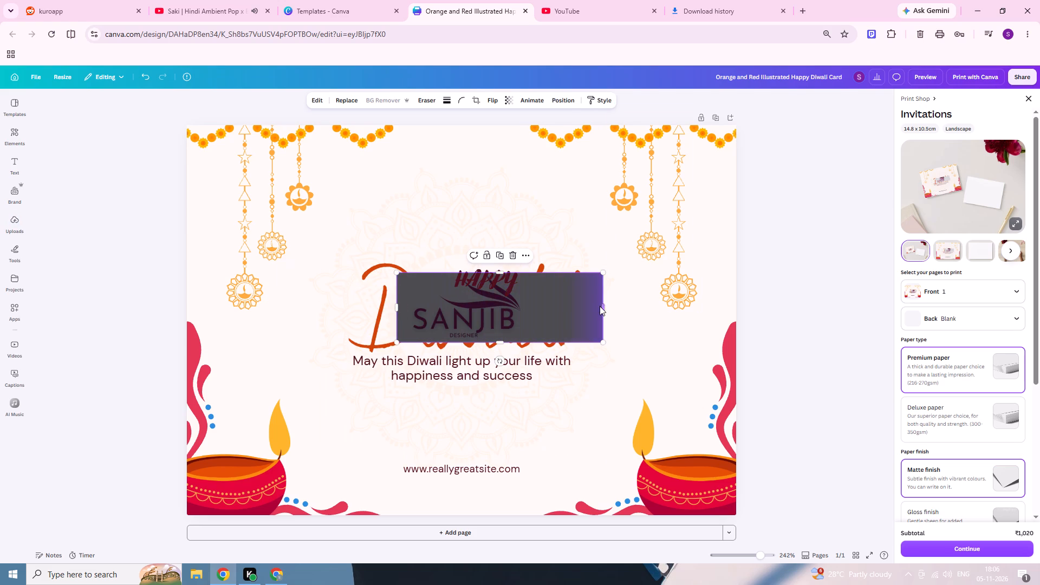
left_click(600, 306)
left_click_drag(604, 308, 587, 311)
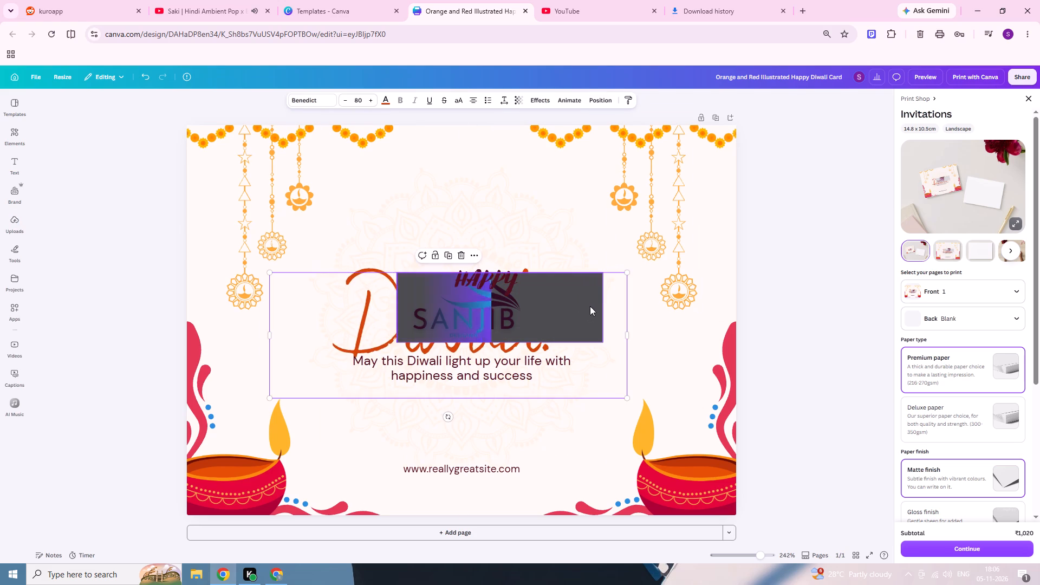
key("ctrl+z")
Crop the empty margin on the logo image's right side, leaving it about 3.8 cm wide.
left_click(551, 313)
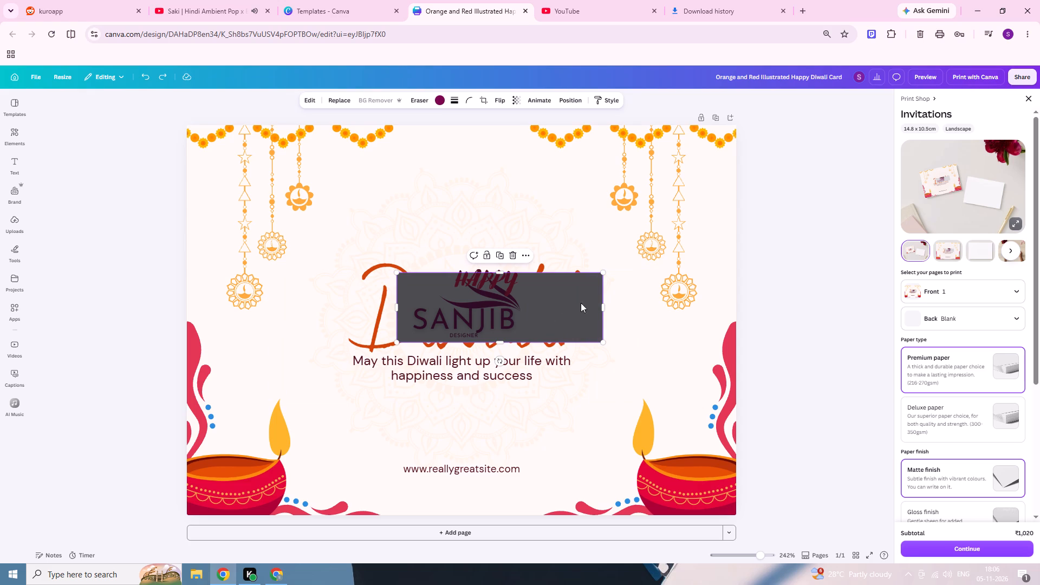
left_click_drag(602, 305, 538, 307)
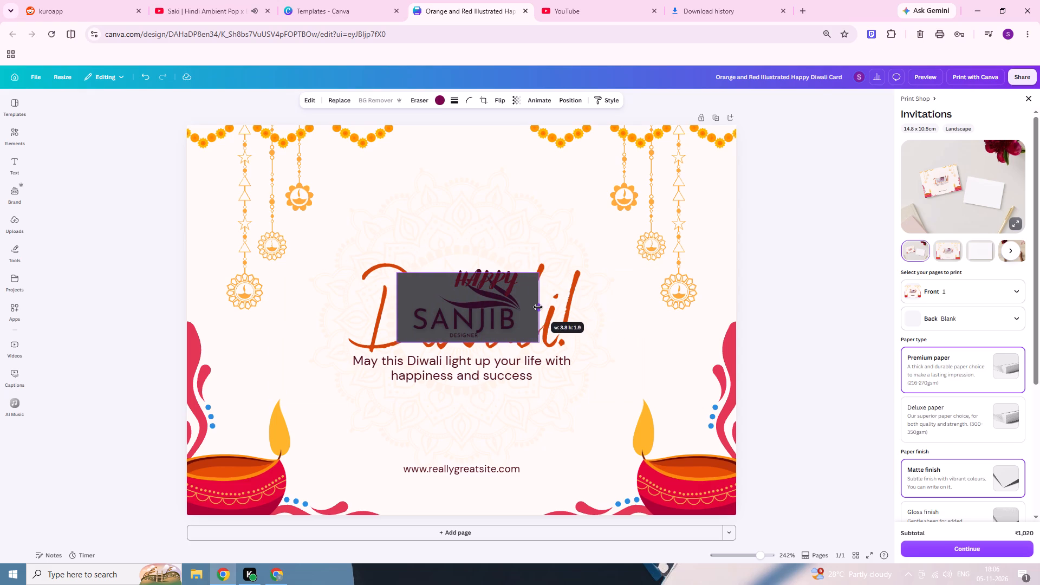
left_click_drag(538, 307, 536, 307)
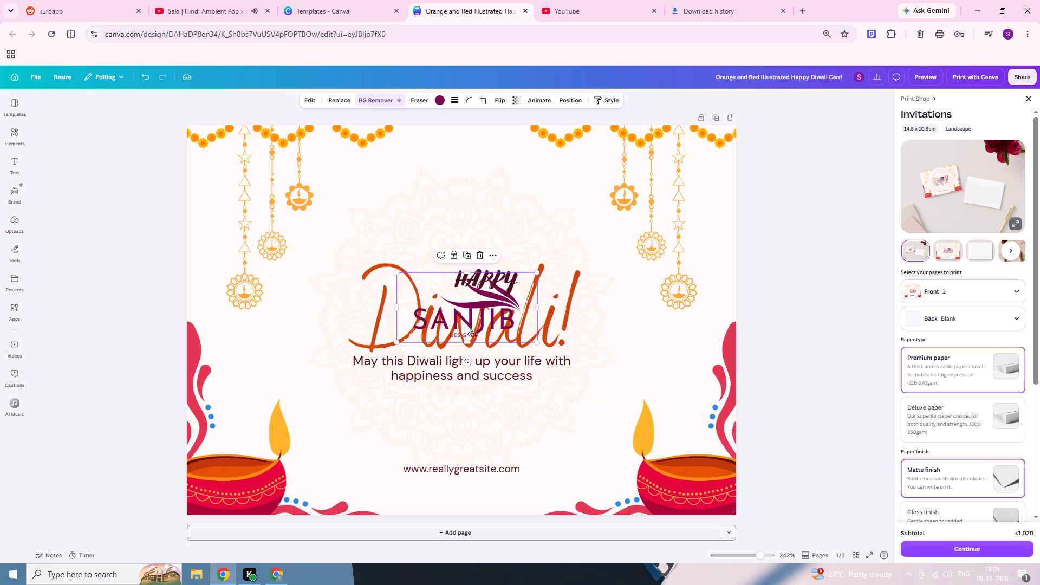
Move the designer logo to the card's upper-left corner and shrink it to fit over the marigold garland there.
left_click_drag(482, 327, 691, 186)
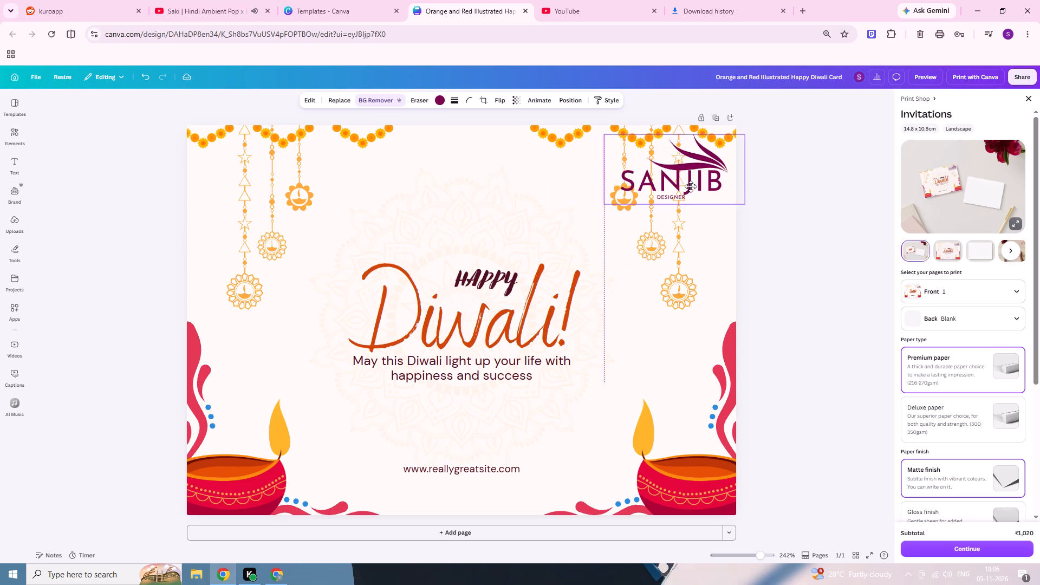
left_click_drag(691, 186, 258, 182)
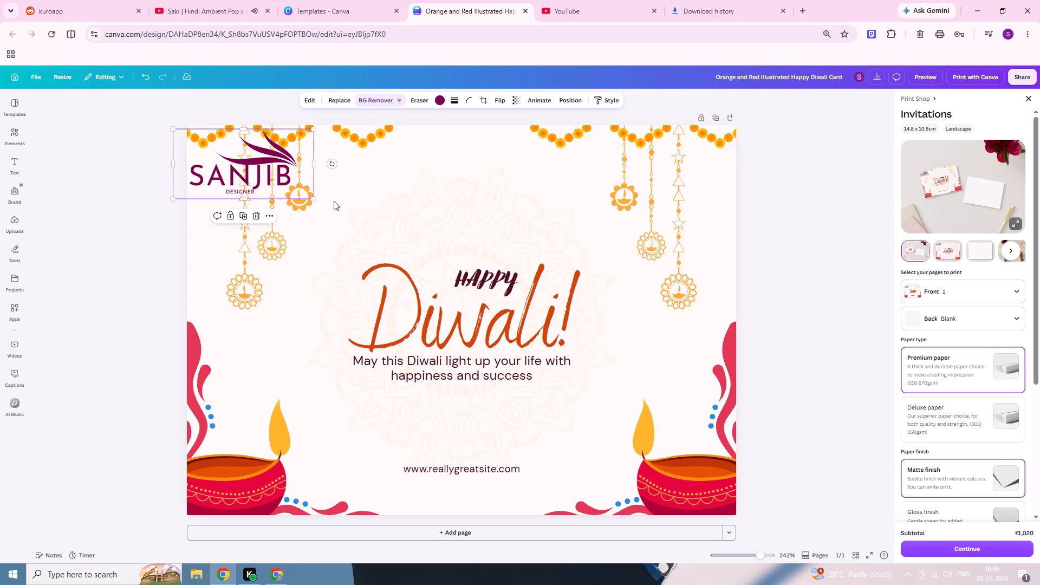
left_click(264, 184)
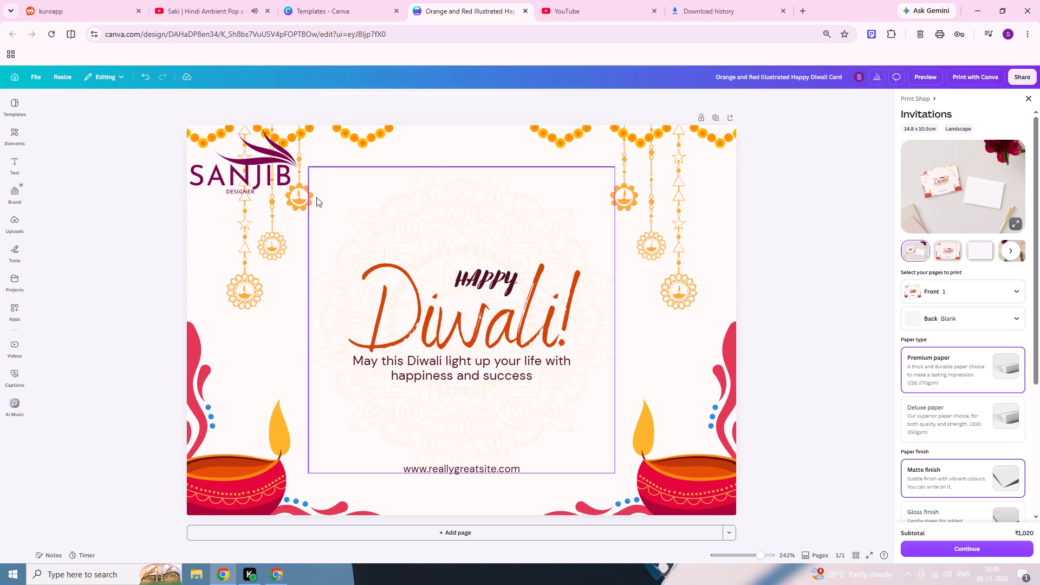
left_click(300, 185)
left_click_drag(312, 197, 246, 159)
left_click_drag(214, 159, 220, 147)
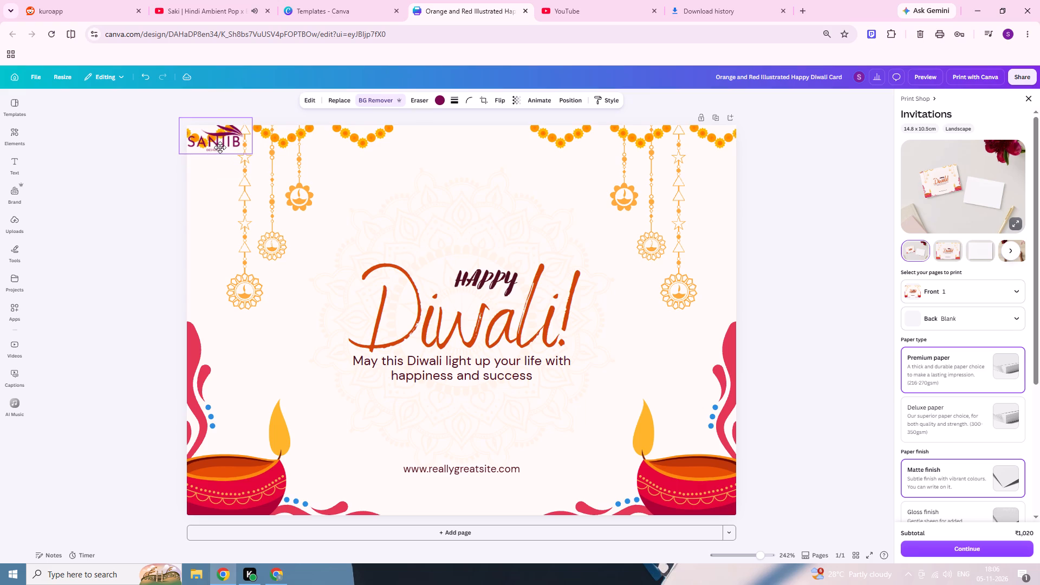
left_click_drag(220, 147, 222, 147)
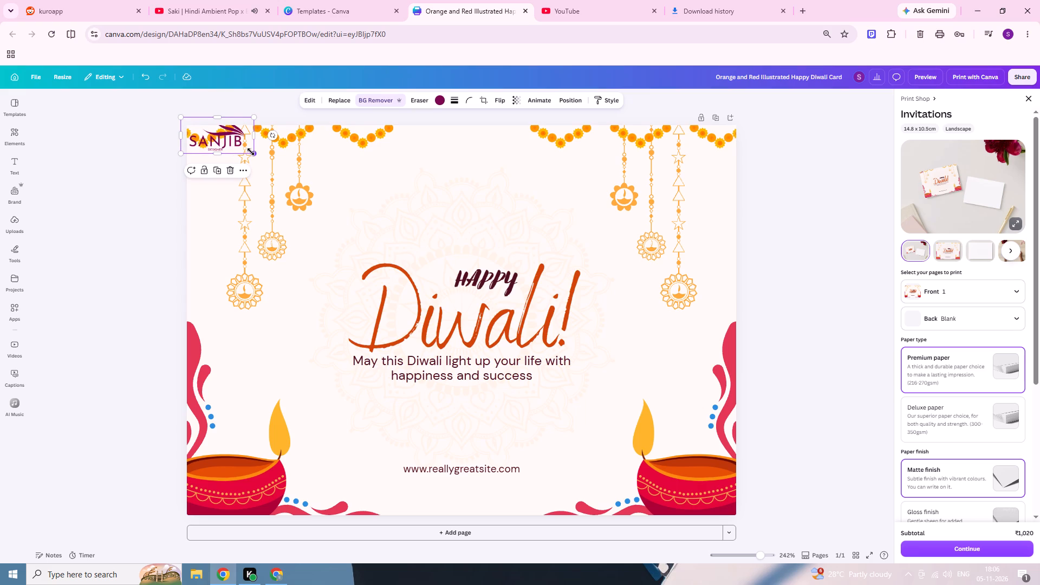
left_click_drag(251, 152, 233, 141)
left_click_drag(219, 138, 221, 136)
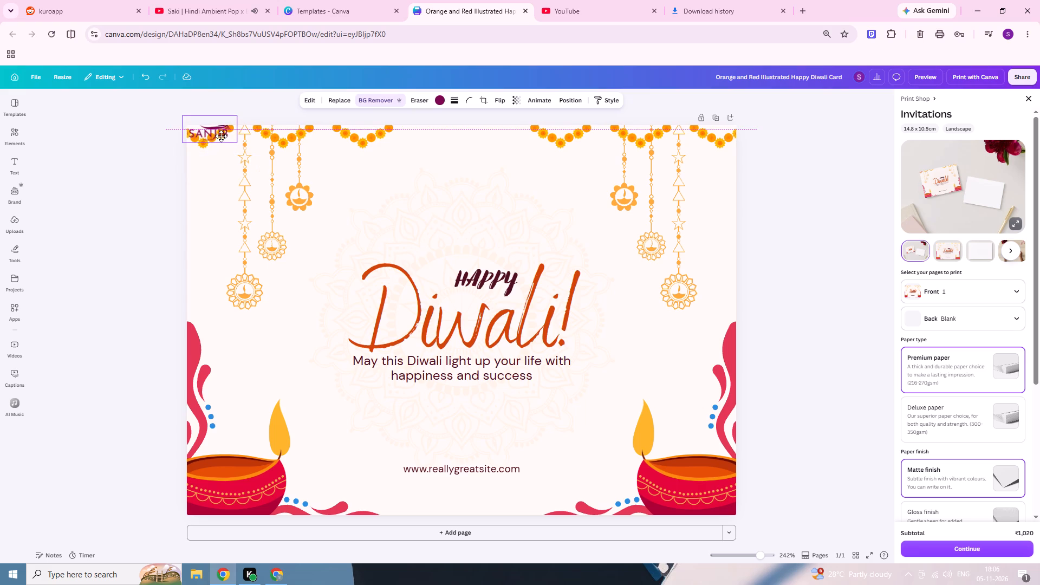
left_click_drag(221, 136, 222, 143)
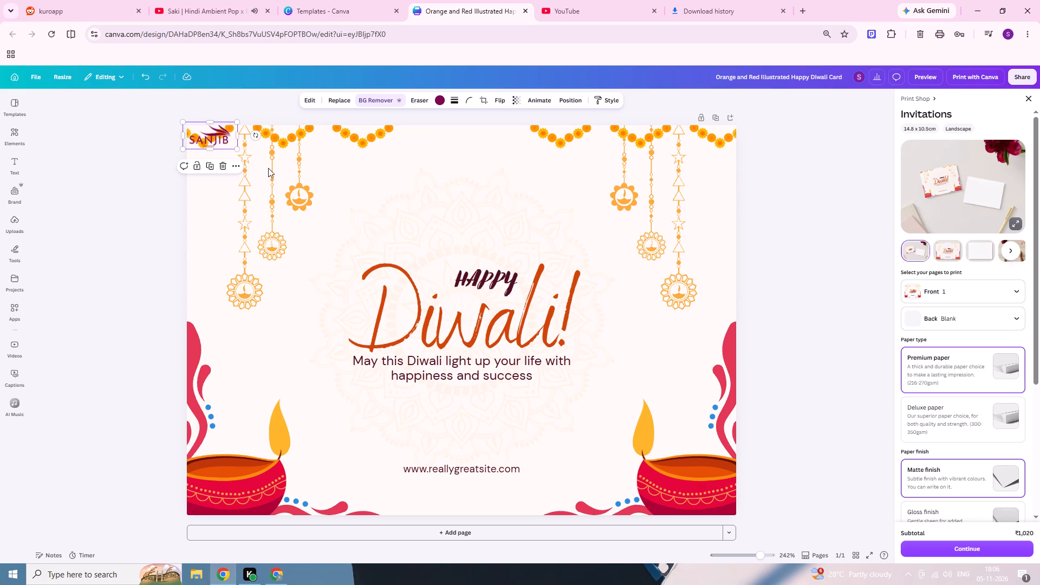
Move the small designer logo to the card's upper-right corner, over the end of the marigold garland.
left_click_drag(212, 140, 659, 474)
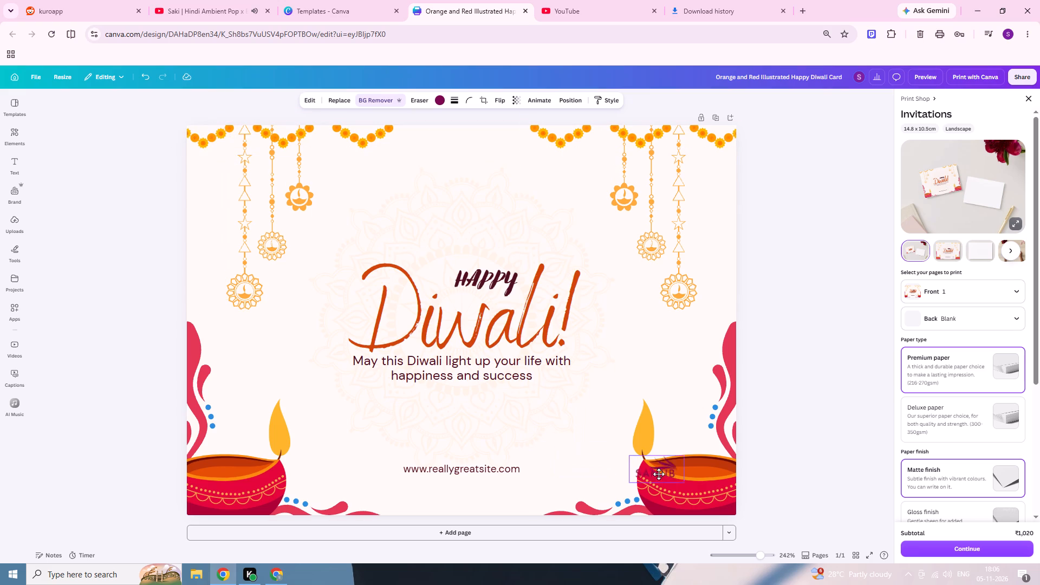
left_click_drag(659, 474, 701, 147)
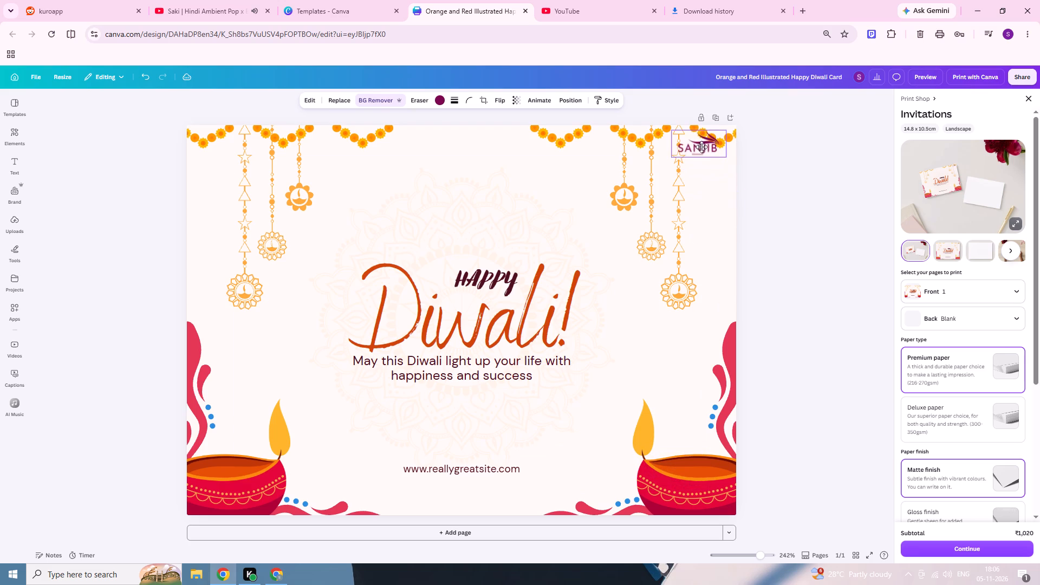
left_click_drag(701, 147, 711, 145)
left_click(713, 191)
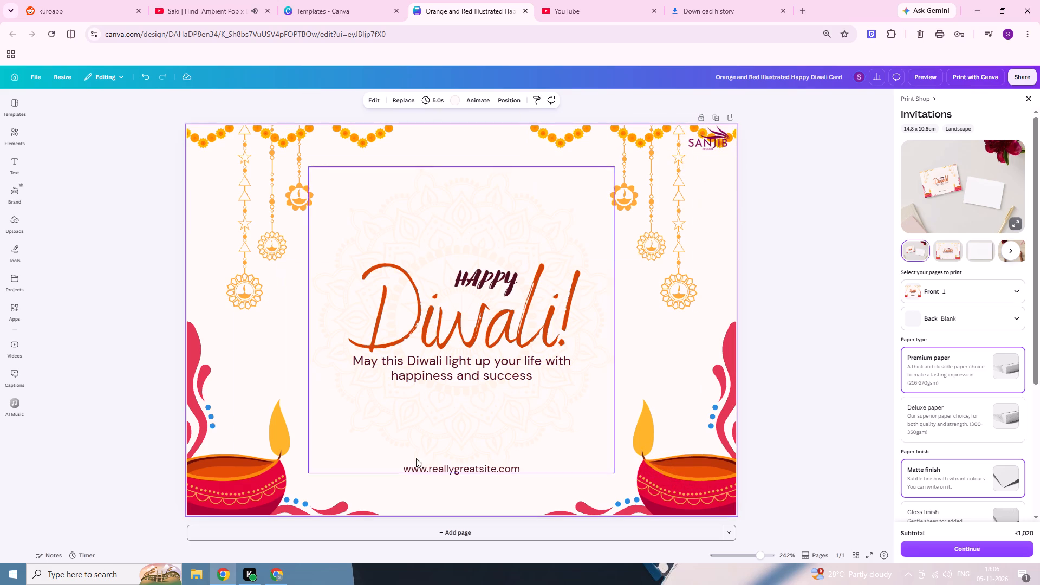
left_click(453, 472)
key("Delete")
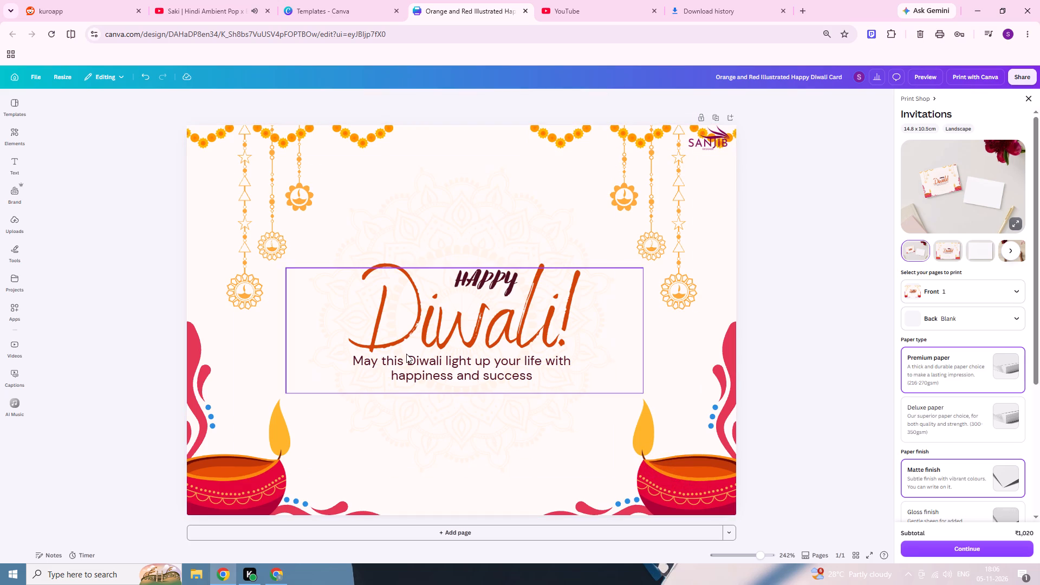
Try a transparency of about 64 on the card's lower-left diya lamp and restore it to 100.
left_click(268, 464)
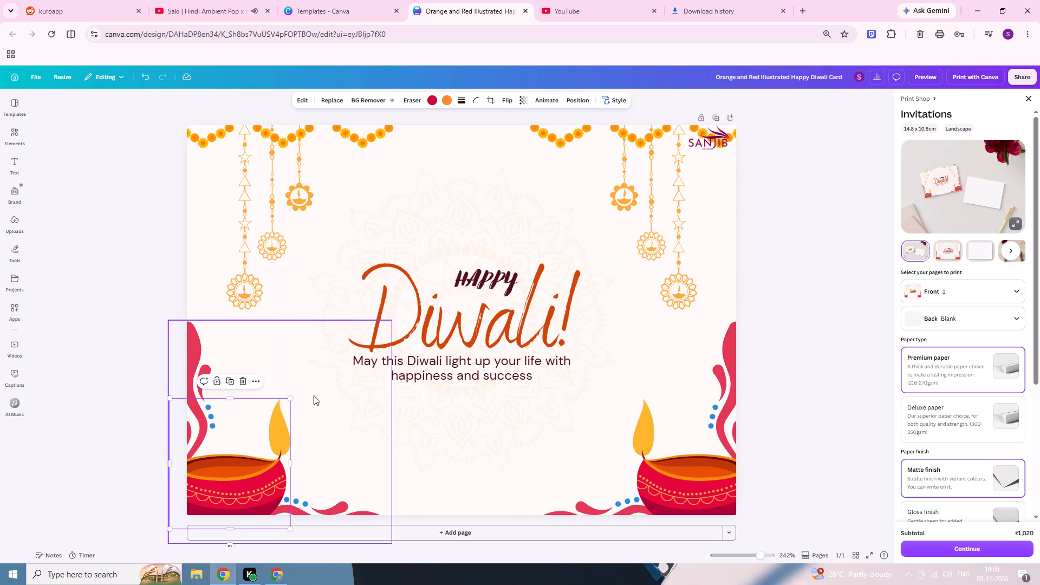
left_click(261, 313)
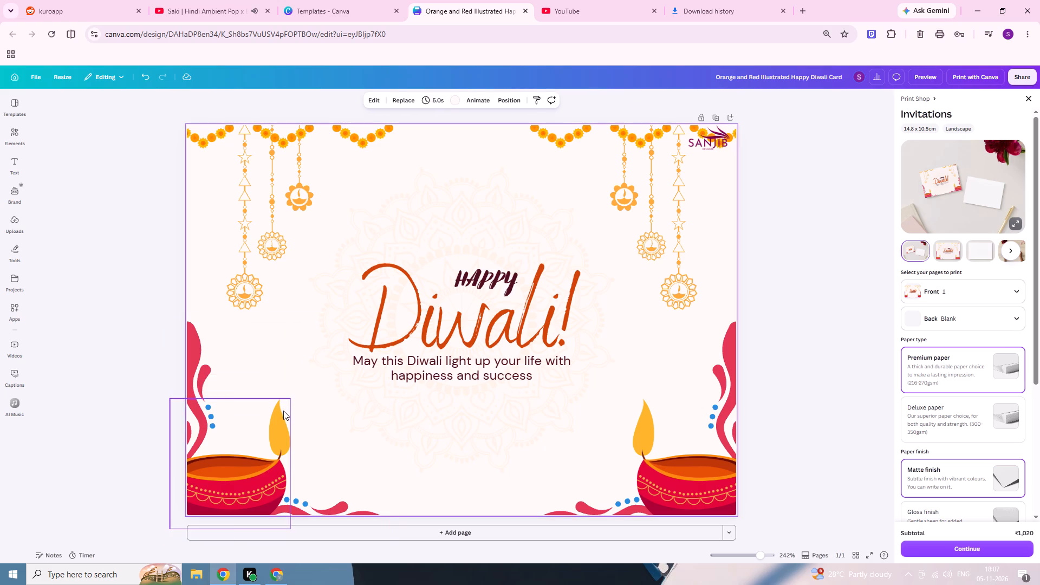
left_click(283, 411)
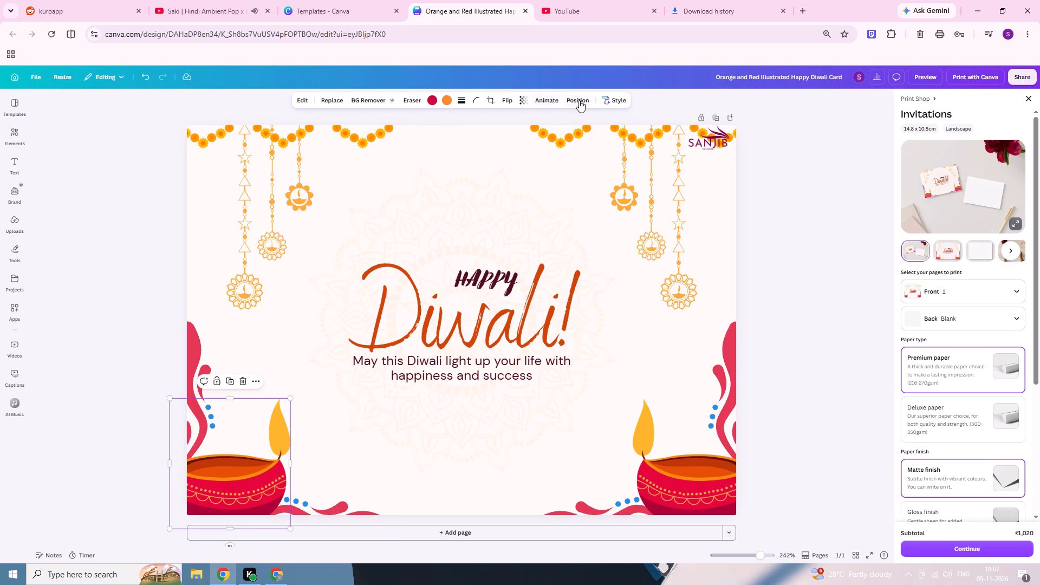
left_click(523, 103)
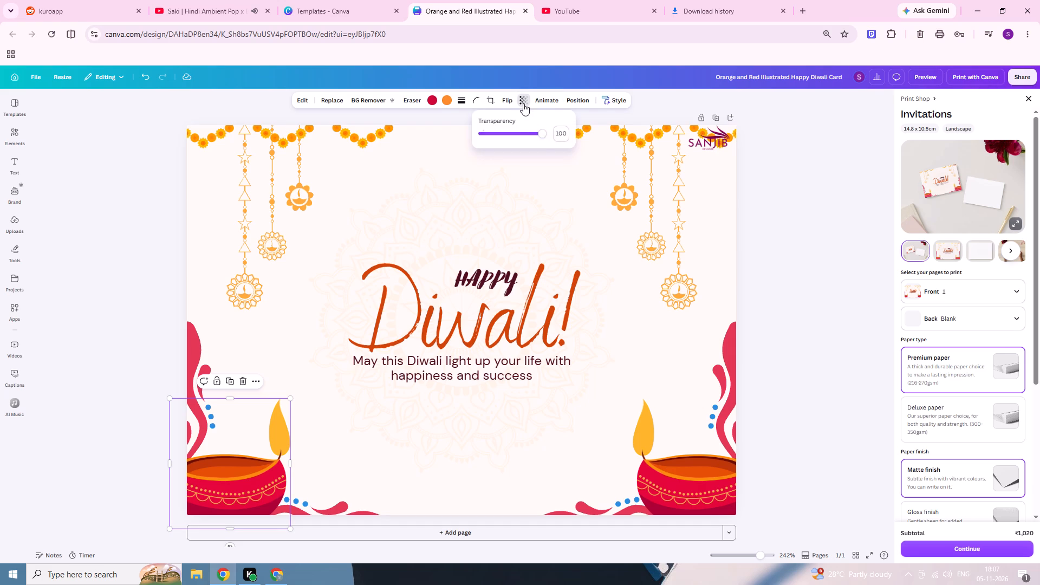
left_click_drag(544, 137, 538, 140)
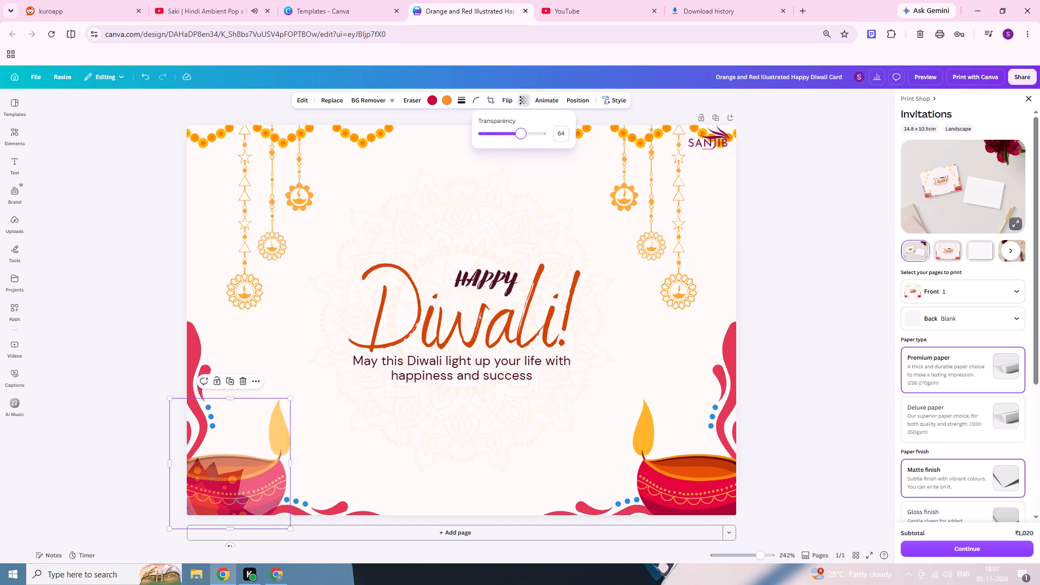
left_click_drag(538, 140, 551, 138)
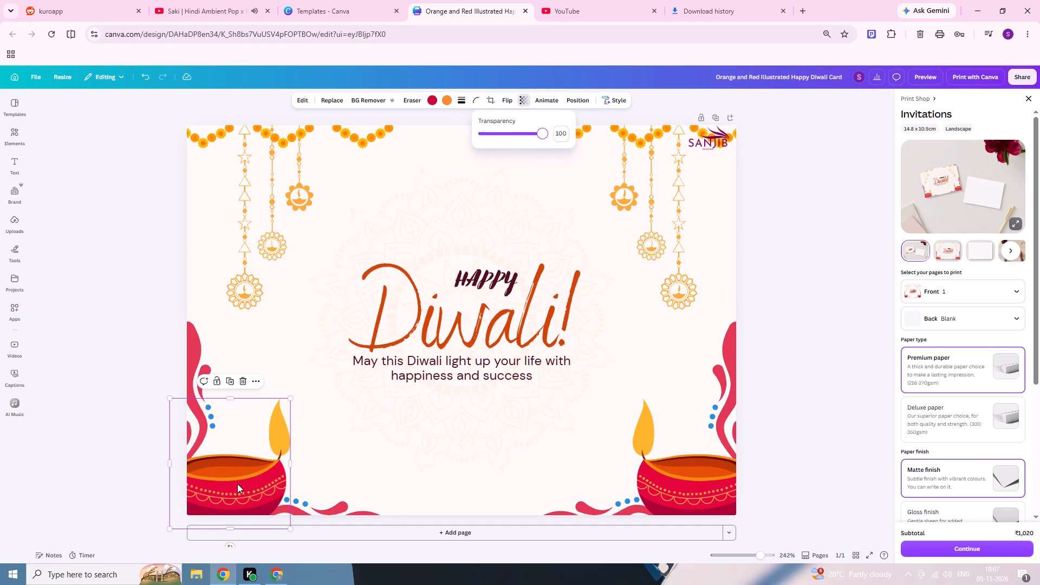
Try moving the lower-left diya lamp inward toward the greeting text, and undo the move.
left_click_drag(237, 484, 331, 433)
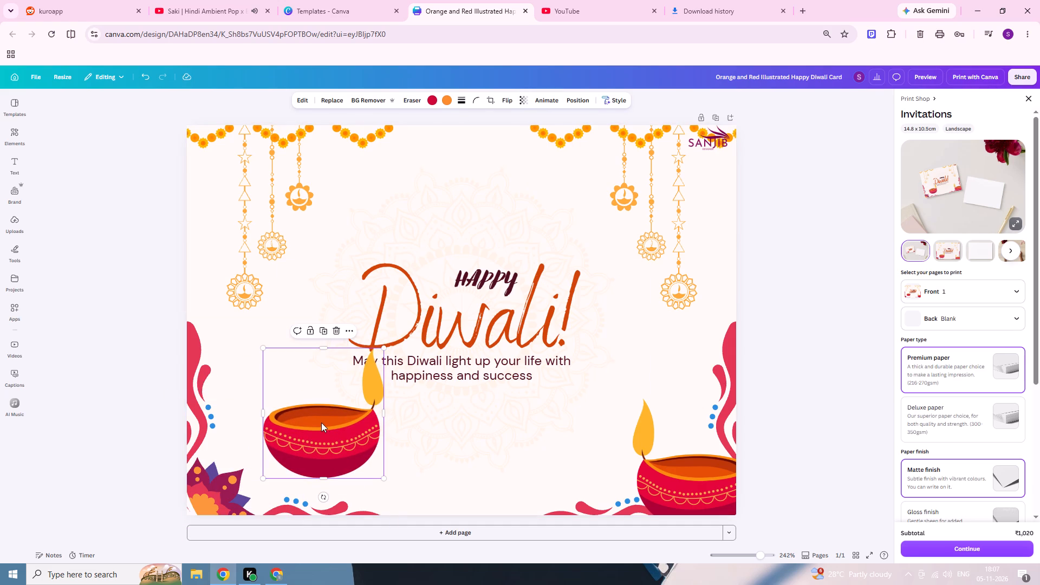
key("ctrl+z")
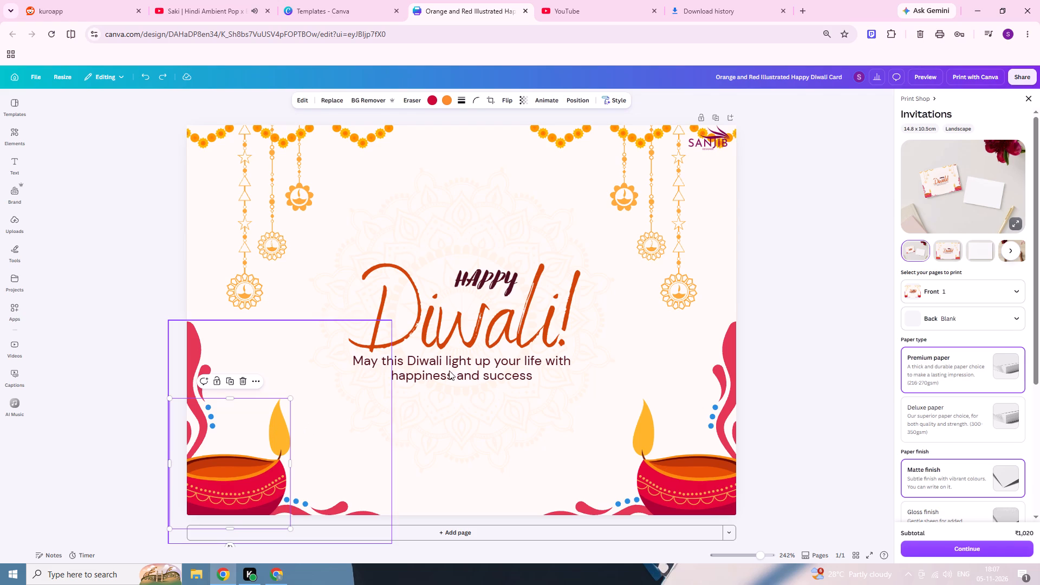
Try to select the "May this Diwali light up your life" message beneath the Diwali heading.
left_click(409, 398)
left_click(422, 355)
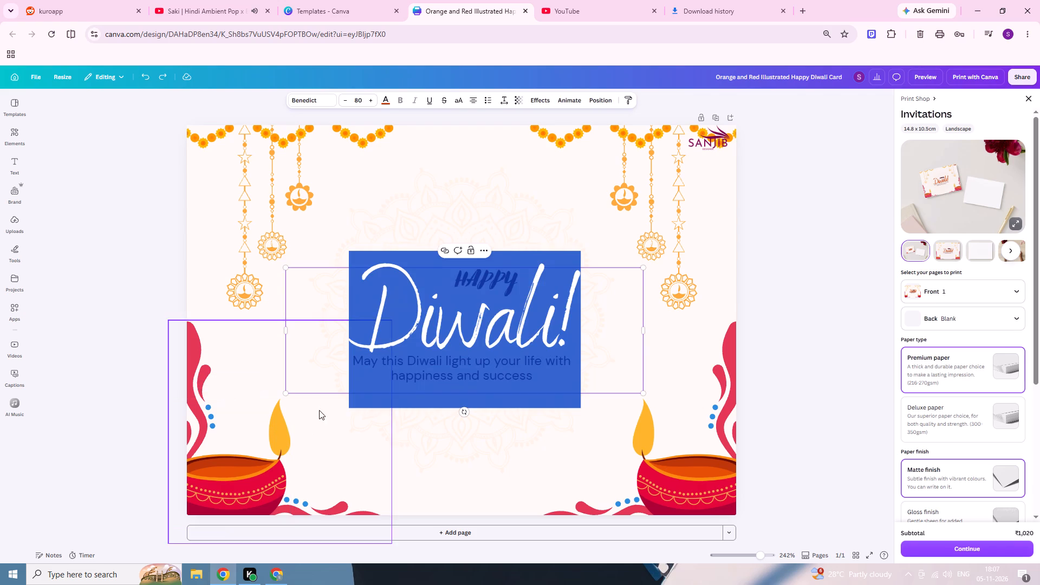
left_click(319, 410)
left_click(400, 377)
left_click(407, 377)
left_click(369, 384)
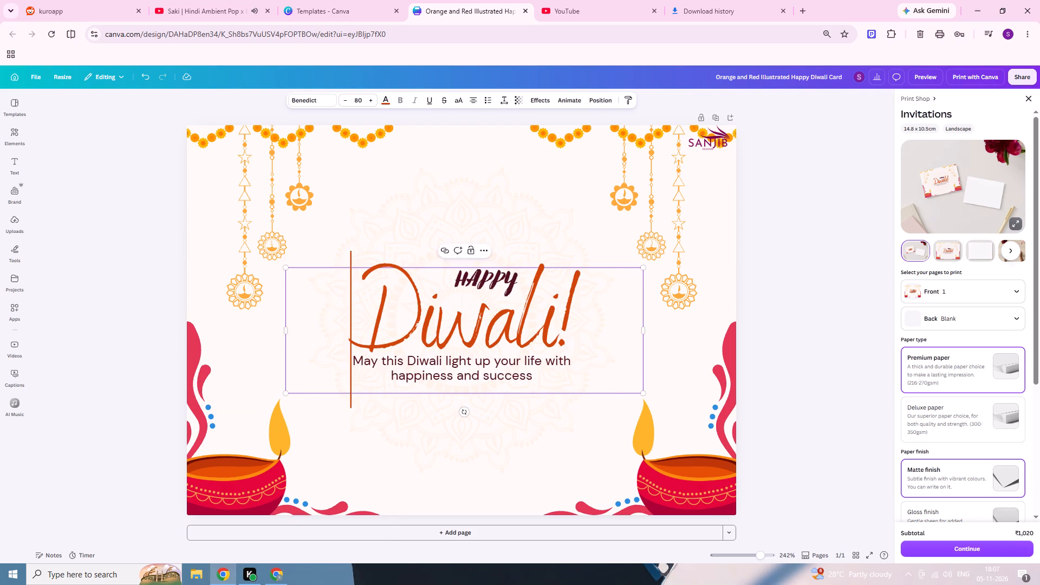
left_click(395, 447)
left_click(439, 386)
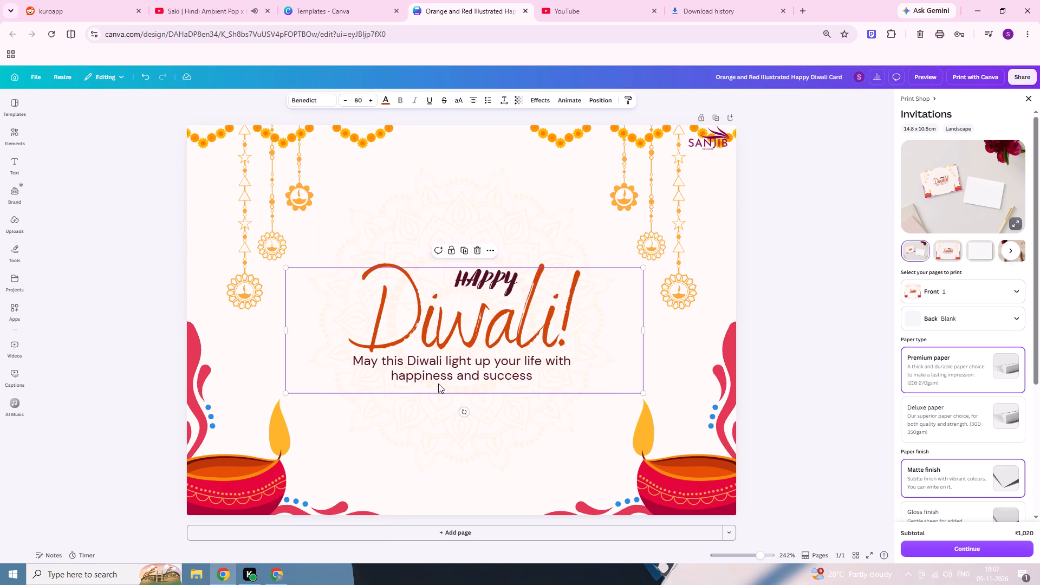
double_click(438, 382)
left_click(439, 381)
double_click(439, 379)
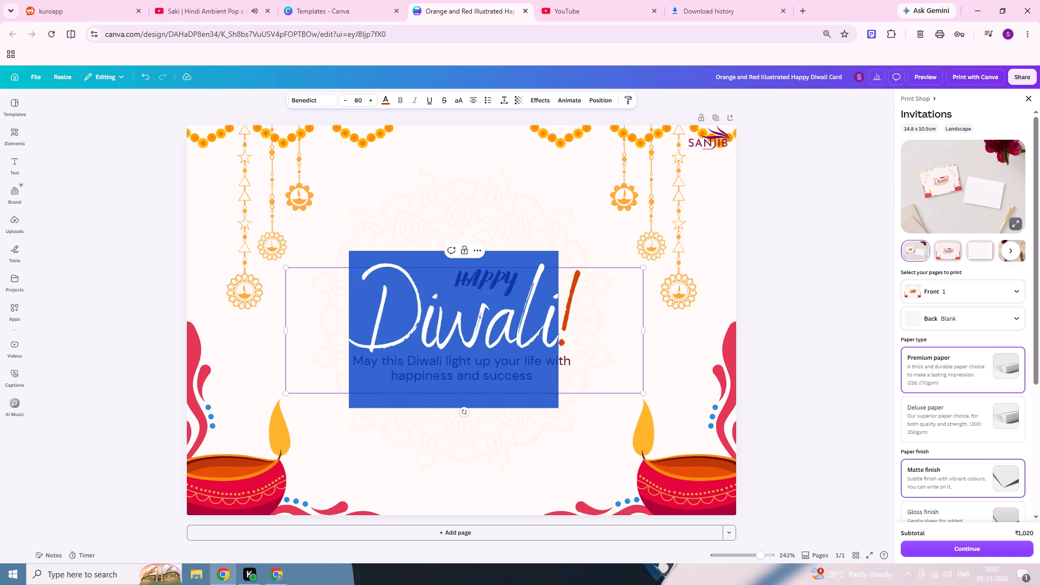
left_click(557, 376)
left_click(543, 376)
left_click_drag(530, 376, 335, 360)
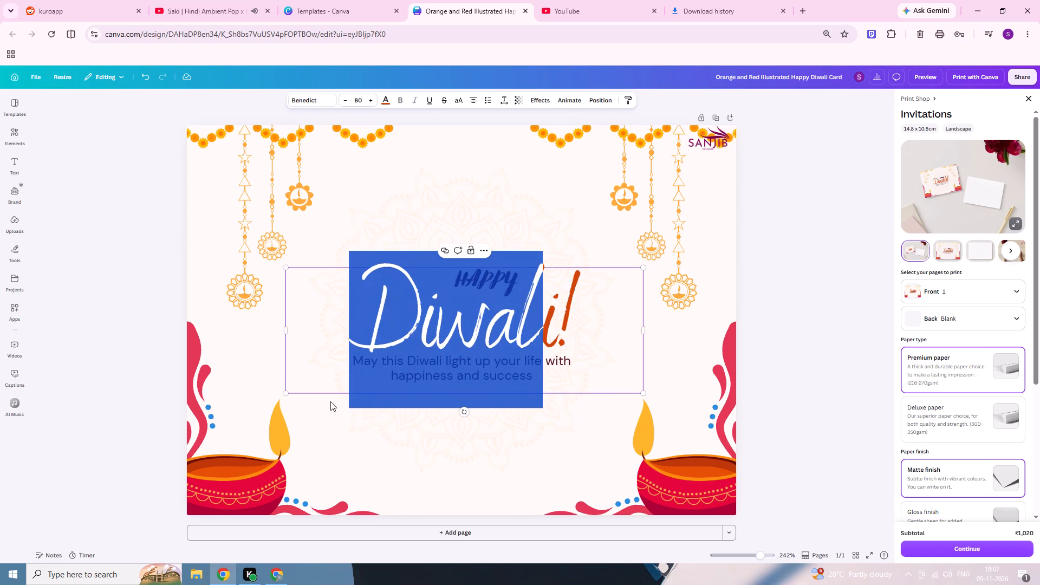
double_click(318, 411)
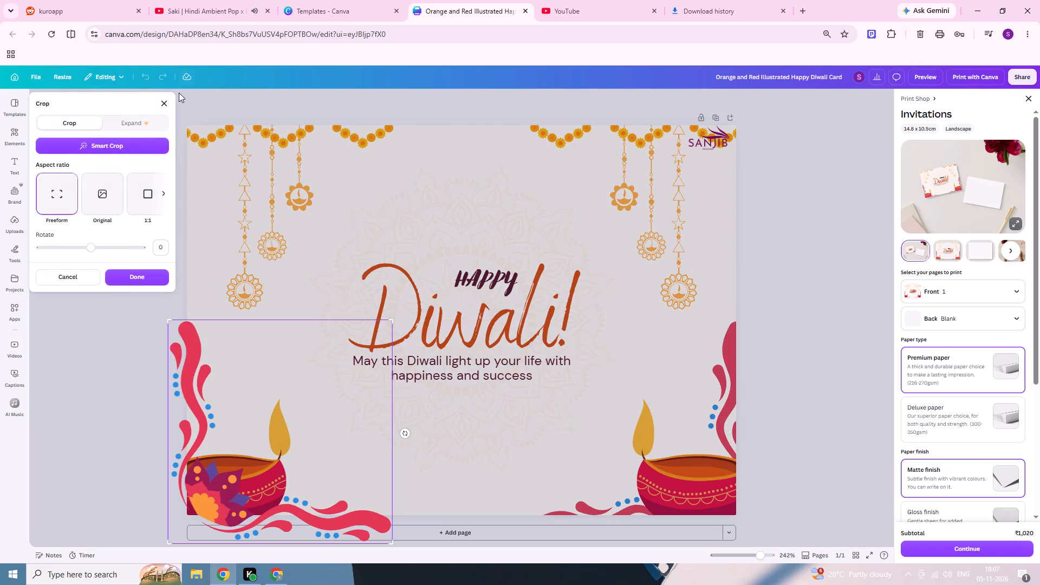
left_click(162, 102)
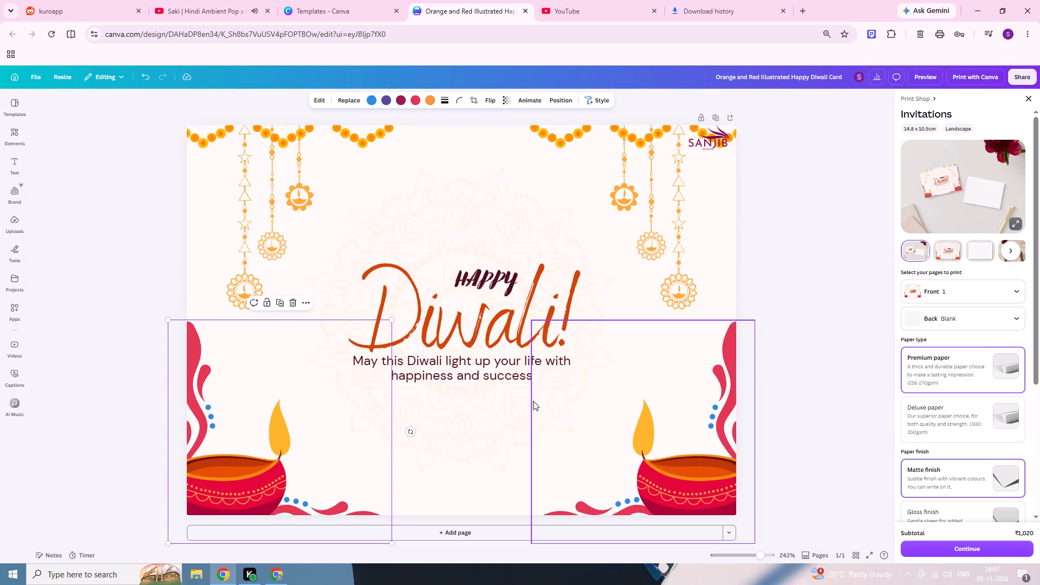
Lower the designer logo to just beneath the marigold garland at the card's upper-right edge.
left_click_drag(710, 145, 711, 184)
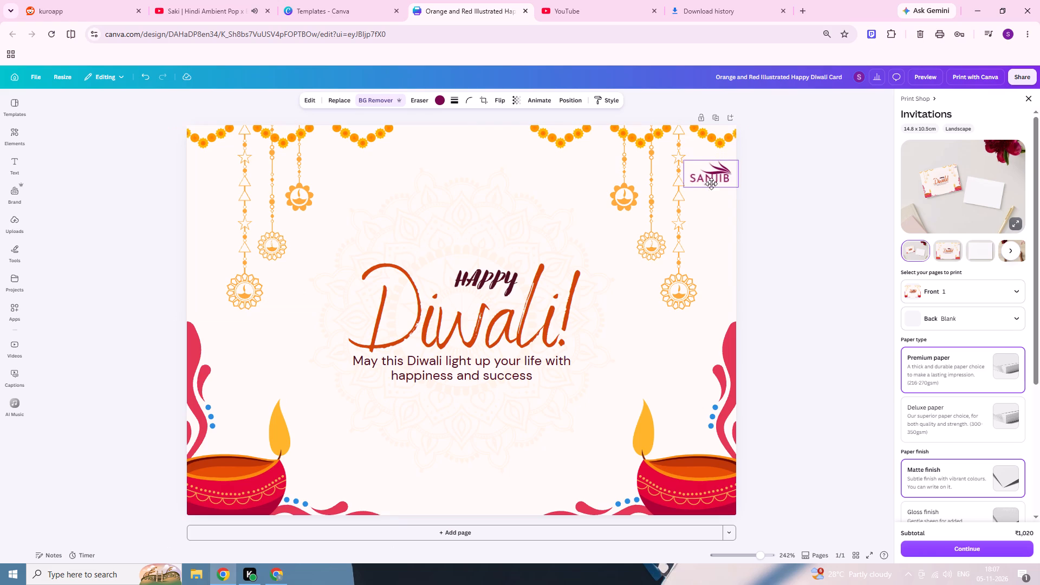
left_click_drag(711, 184, 713, 166)
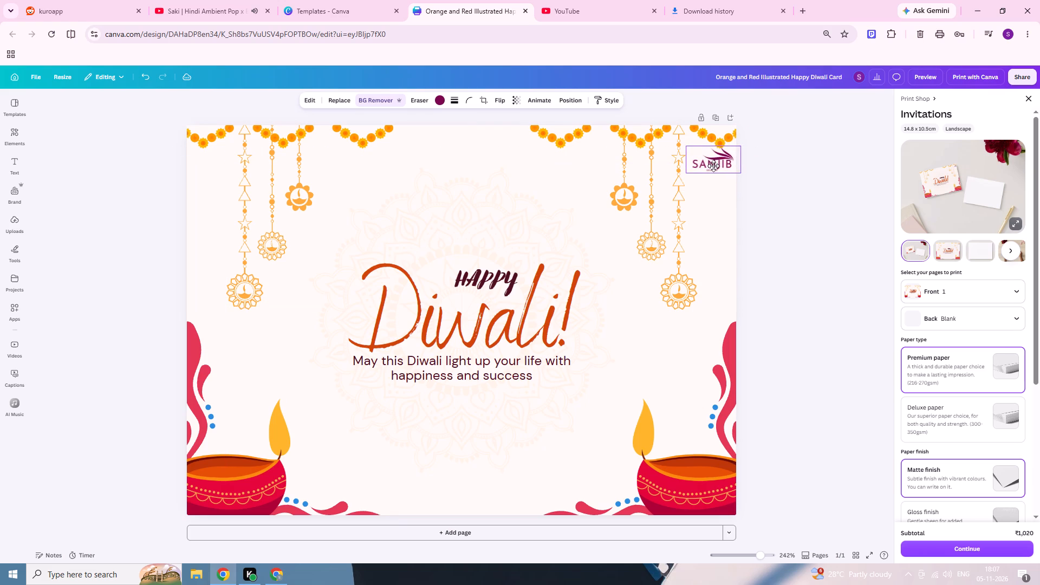
left_click_drag(713, 166, 716, 140)
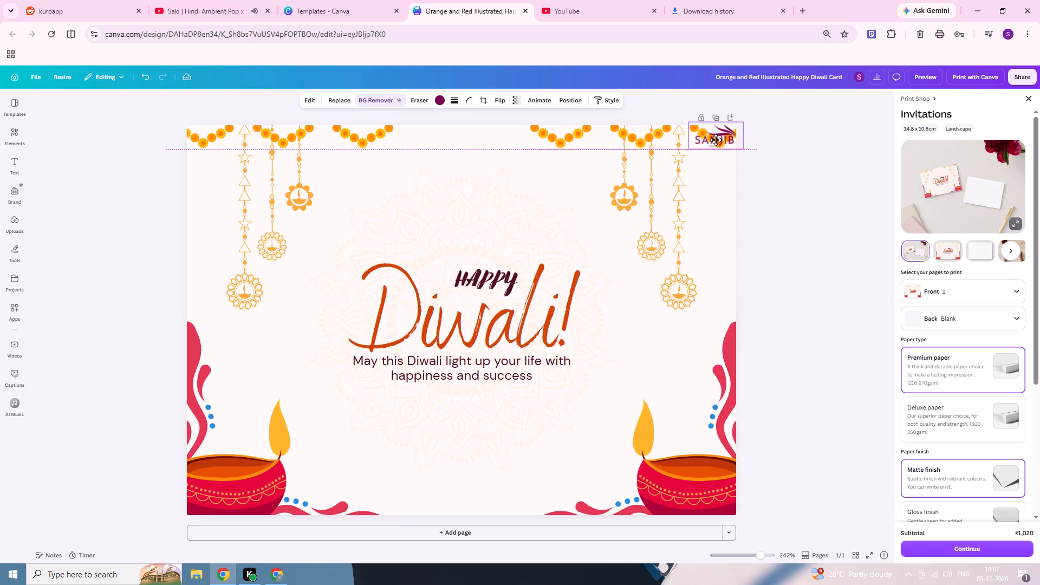
left_click_drag(716, 140, 715, 140)
left_click_drag(721, 145, 721, 166)
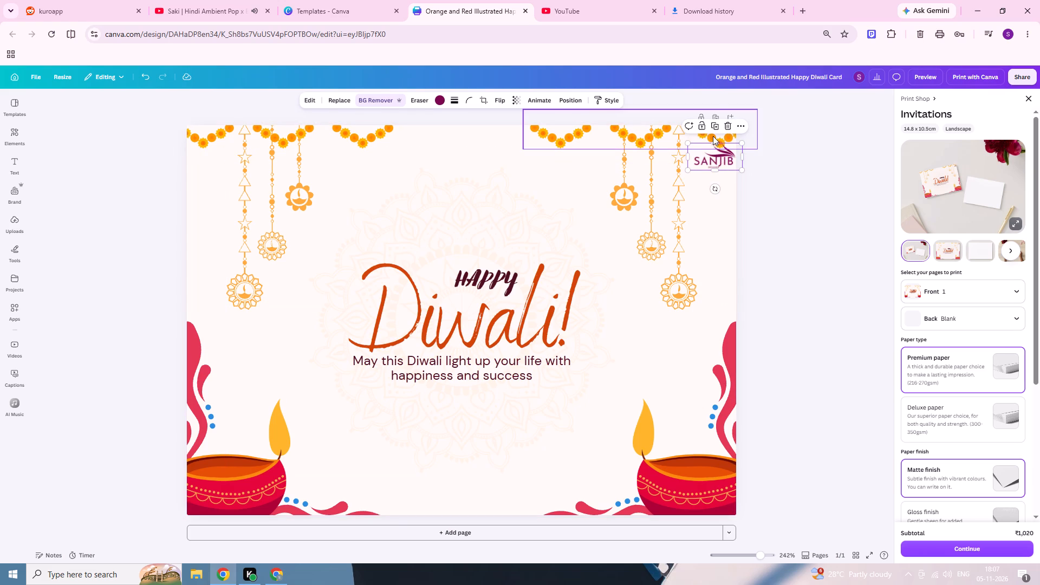
Shift the upper-right marigold garland left along the card's top edge, clearing the corner above the logo.
left_click(705, 136)
left_click(703, 135)
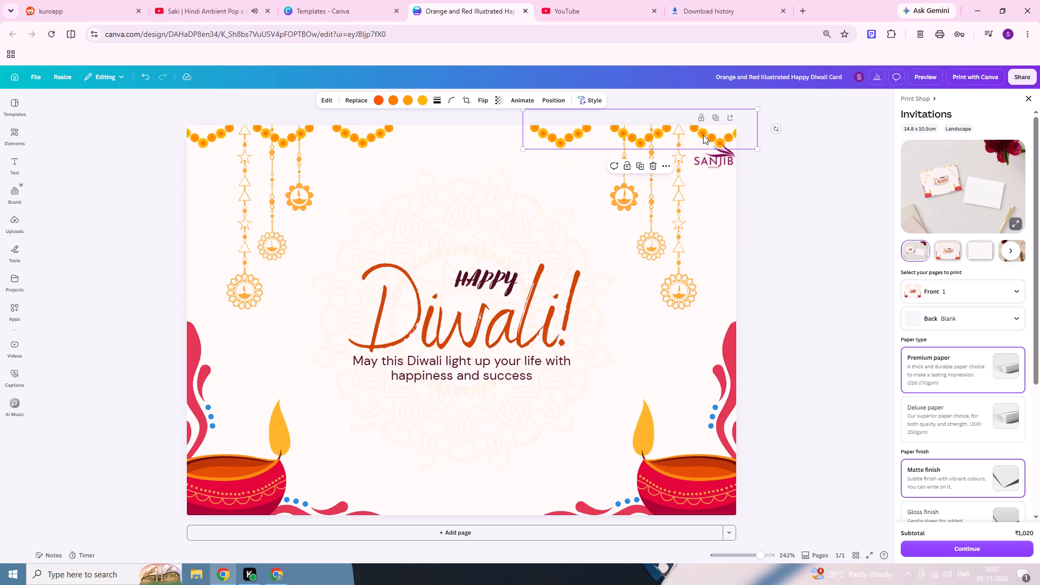
left_click_drag(617, 136, 643, 135)
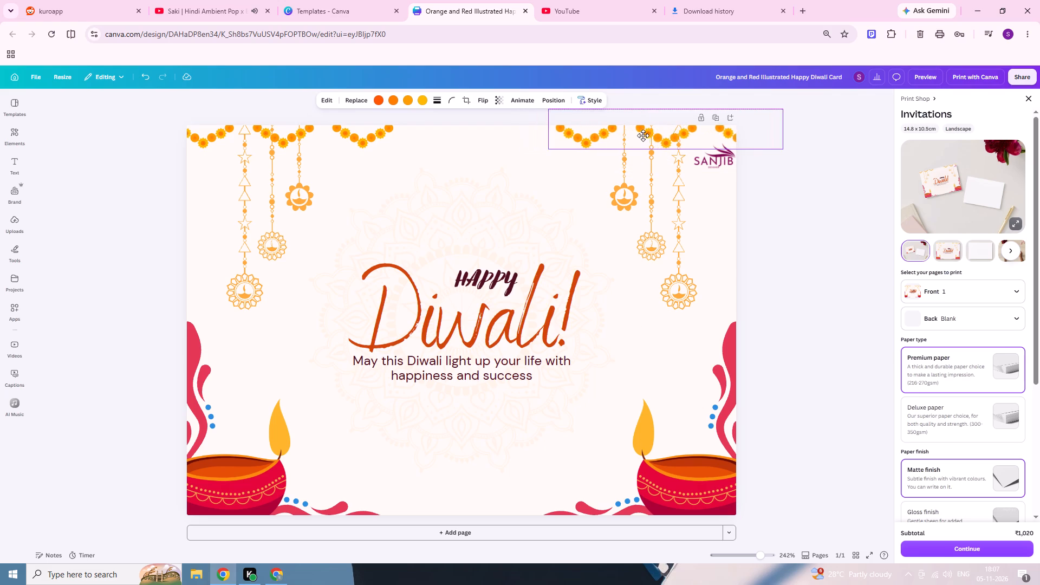
left_click_drag(643, 135, 621, 135)
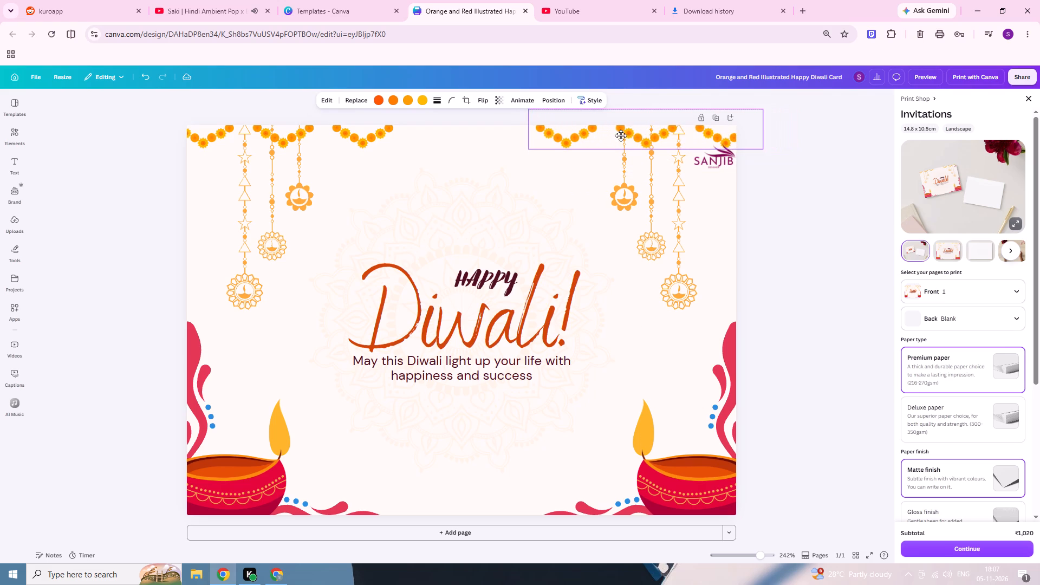
left_click_drag(621, 135, 595, 134)
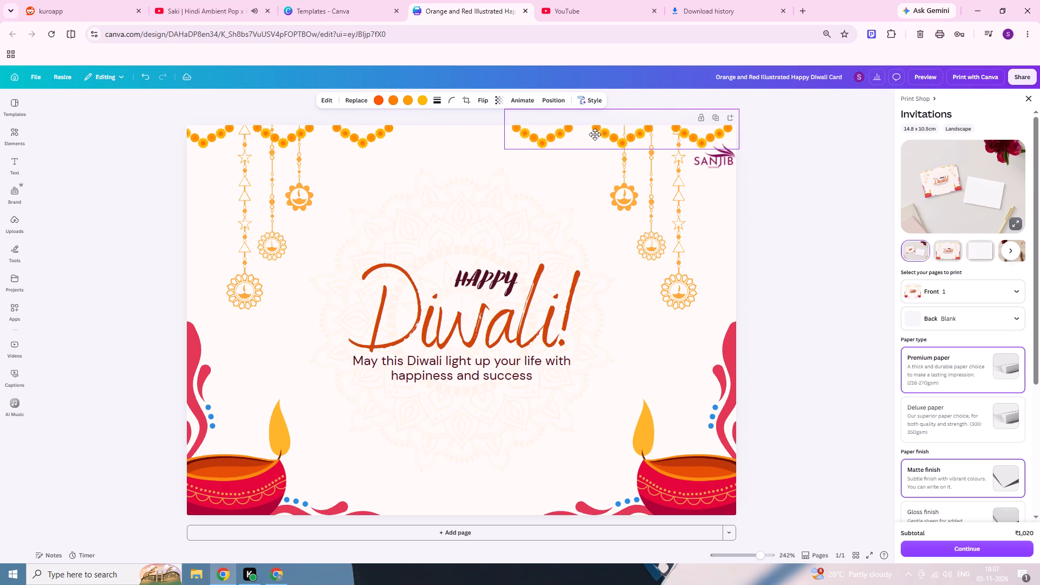
left_click_drag(595, 134, 582, 135)
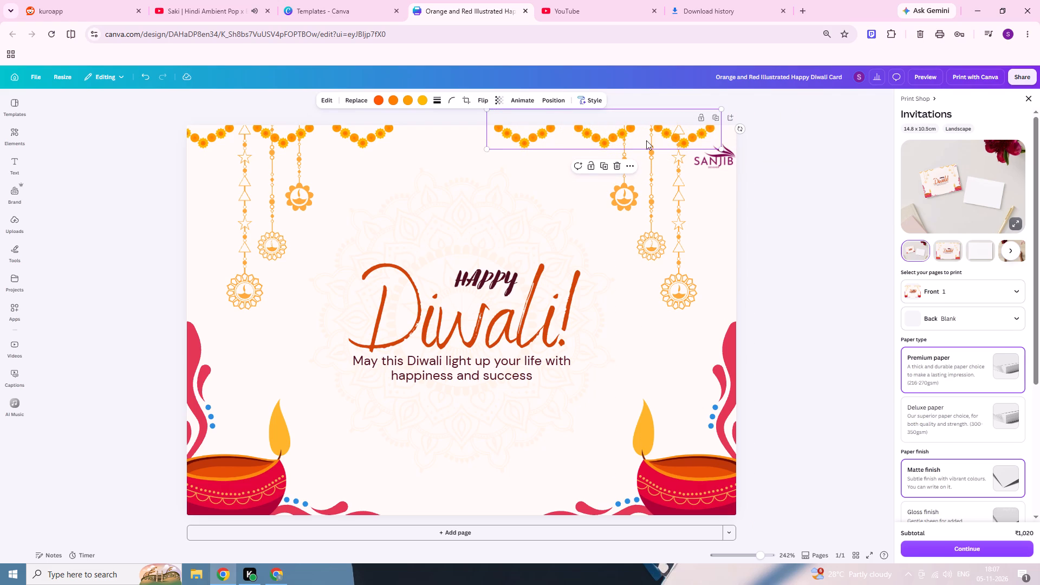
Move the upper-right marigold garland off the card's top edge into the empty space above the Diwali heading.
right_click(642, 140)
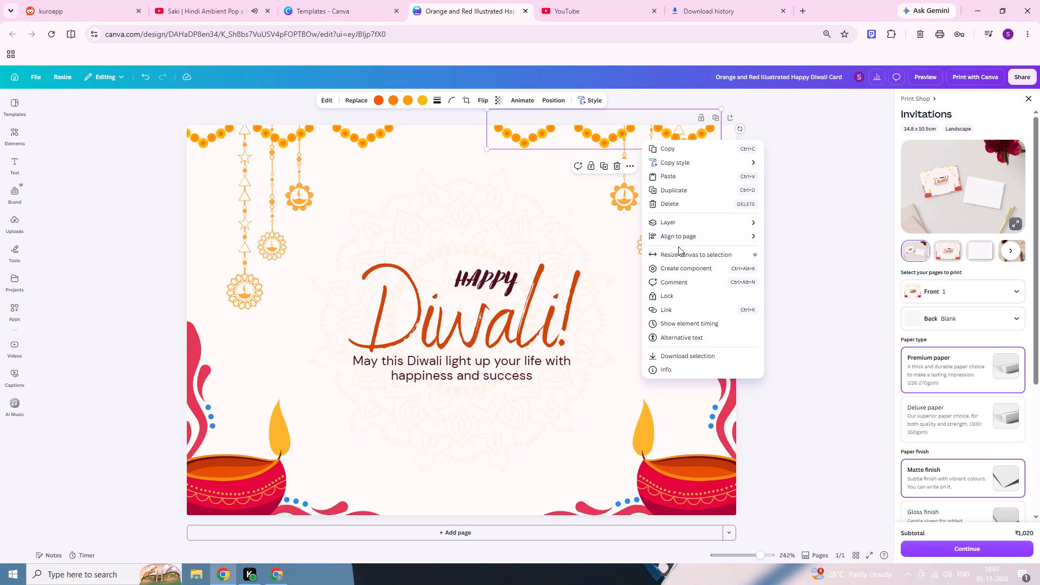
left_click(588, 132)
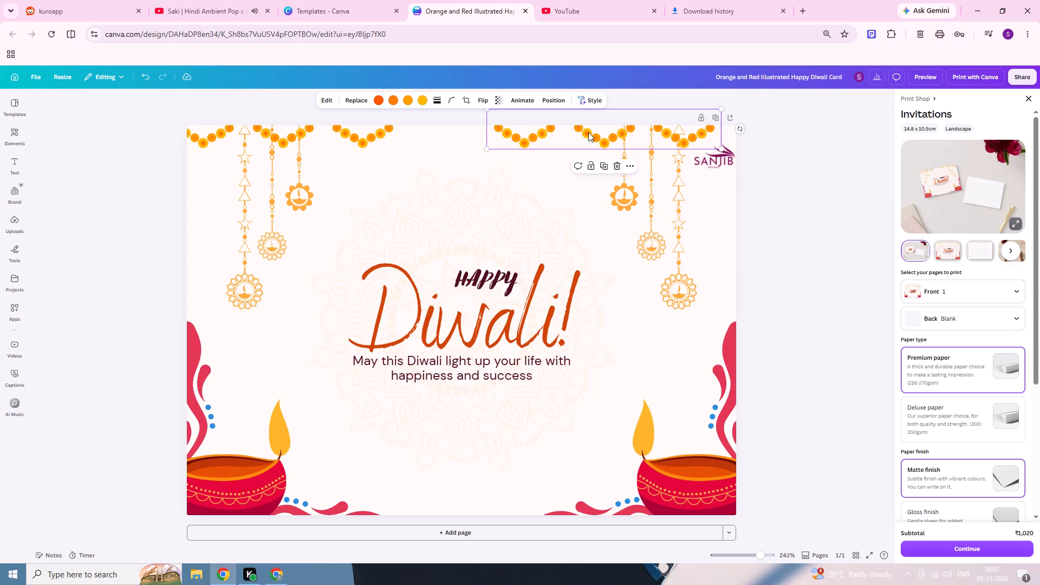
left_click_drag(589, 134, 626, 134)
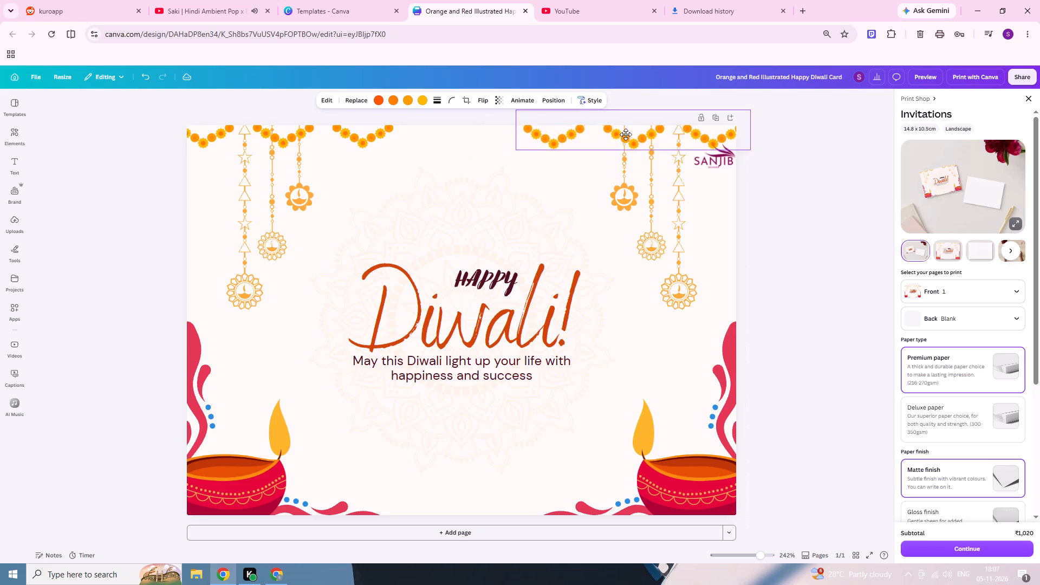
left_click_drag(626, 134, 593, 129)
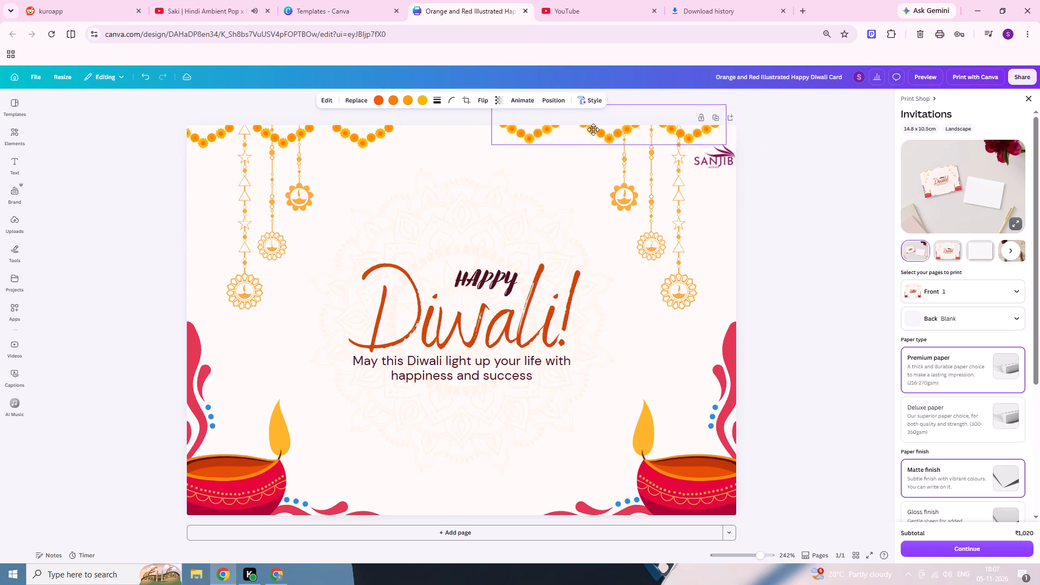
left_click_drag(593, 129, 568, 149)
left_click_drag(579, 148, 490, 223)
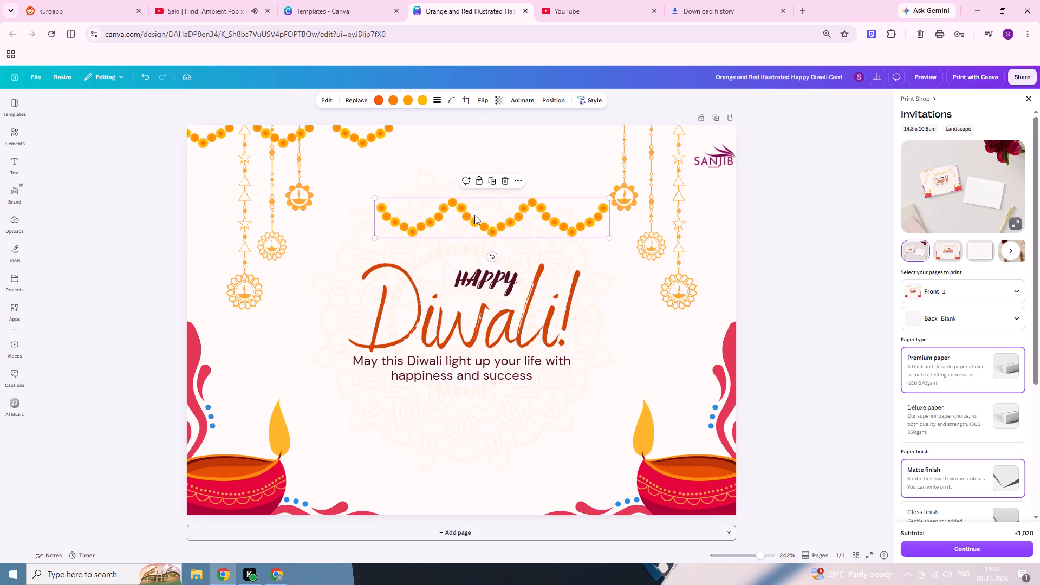
Raise the designer logo into the card's upper-right corner.
left_click_drag(716, 165, 715, 145)
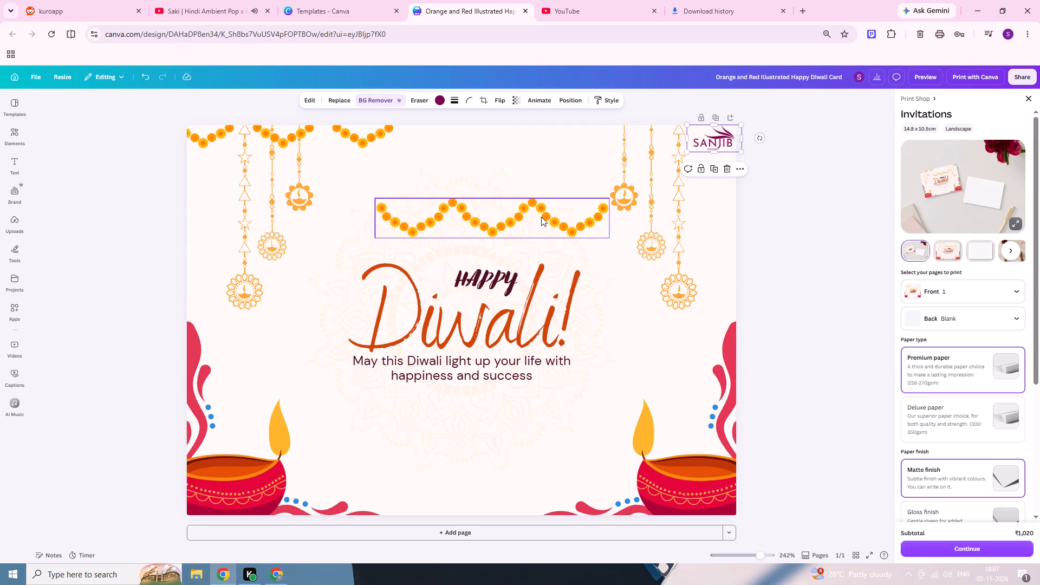
Move the marigold garland from above the heading back to the card's upper-right edge, ending flush with the card's right side.
left_click_drag(541, 218, 710, 143)
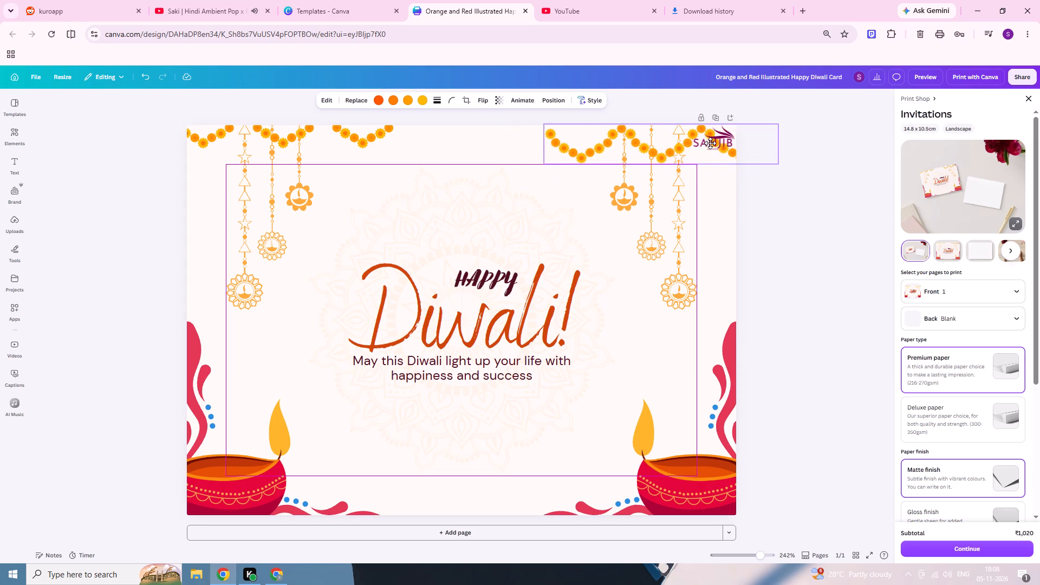
left_click_drag(710, 143, 666, 142)
left_click(785, 267)
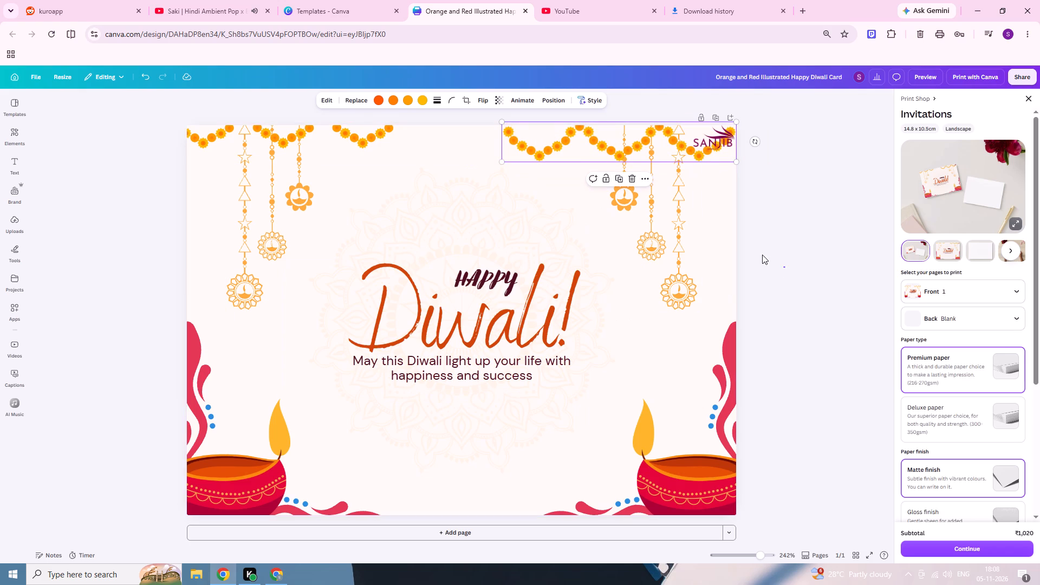
Lower the word HAPPY slightly so it sits closer within the Diwali lettering.
left_click(448, 380)
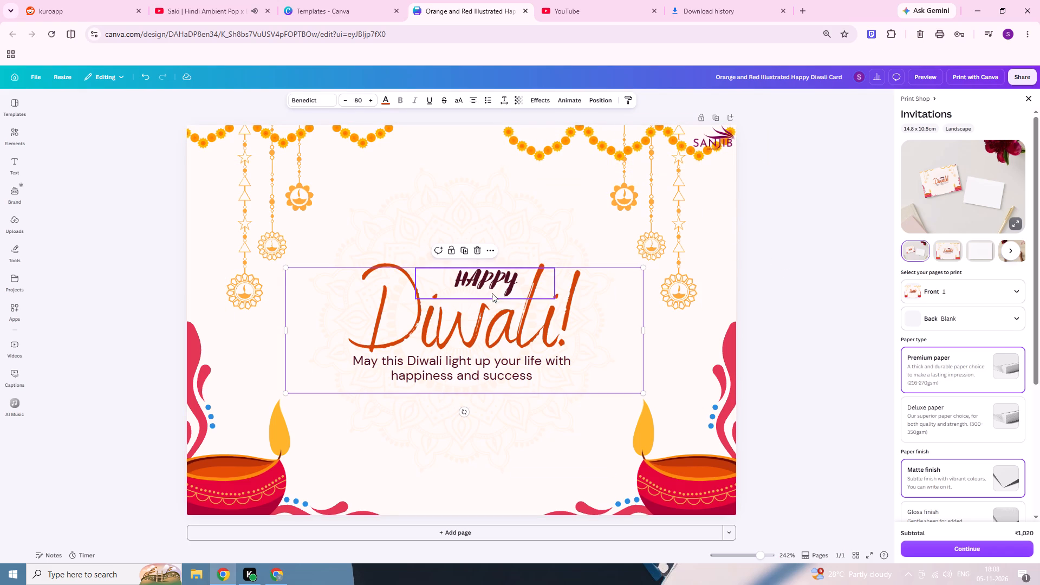
left_click_drag(490, 285, 478, 290)
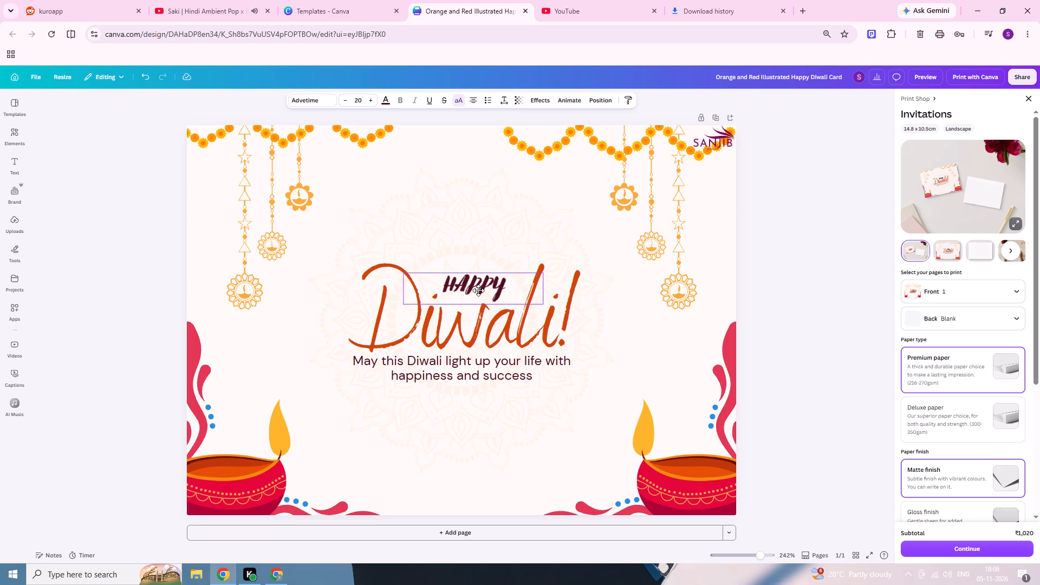
left_click_drag(478, 290, 486, 295)
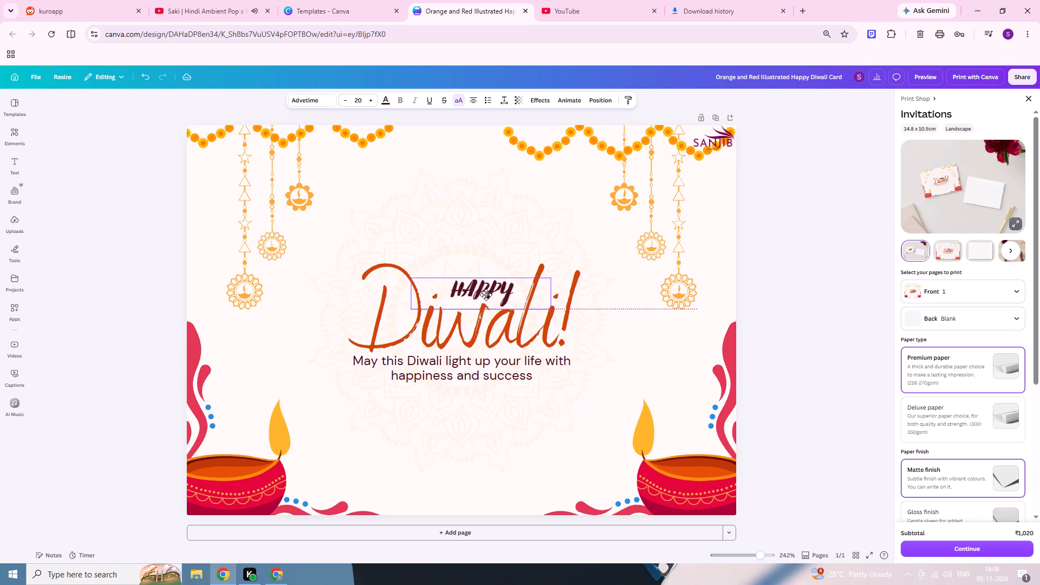
left_click_drag(486, 295, 490, 297)
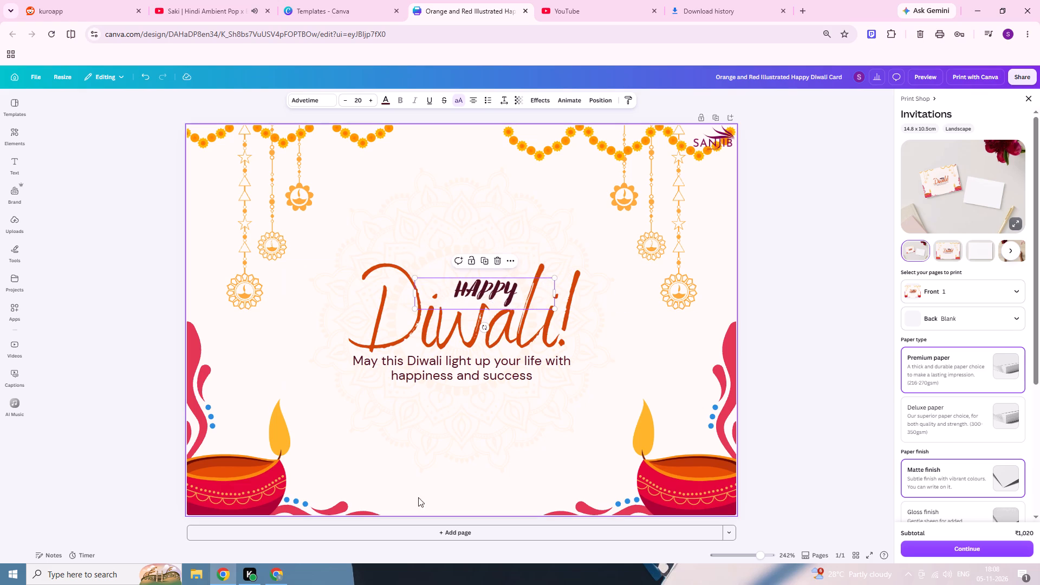
Preview the page animations and apply Fade to the whole card.
left_click(418, 482)
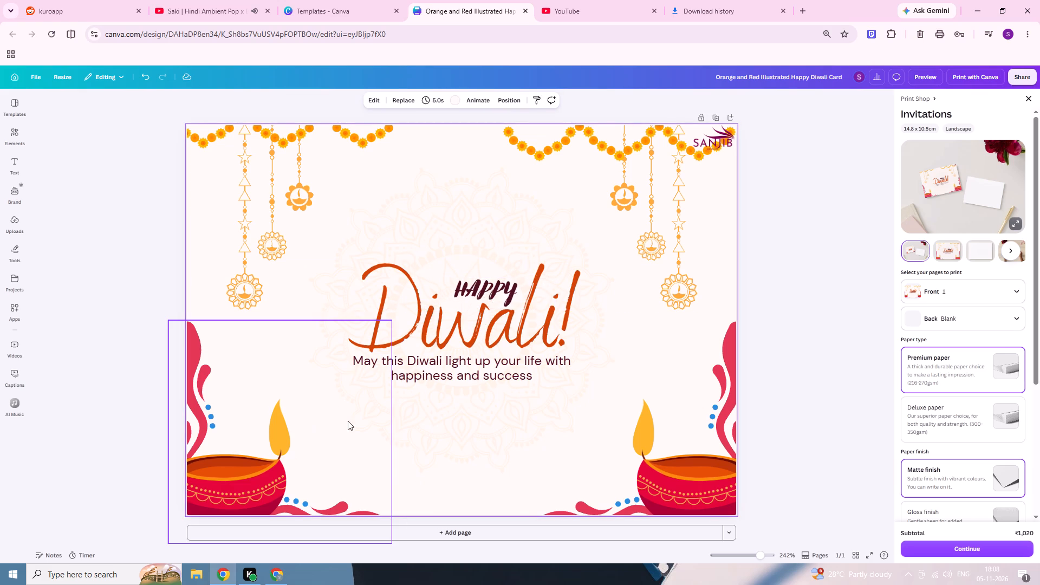
left_click(481, 102)
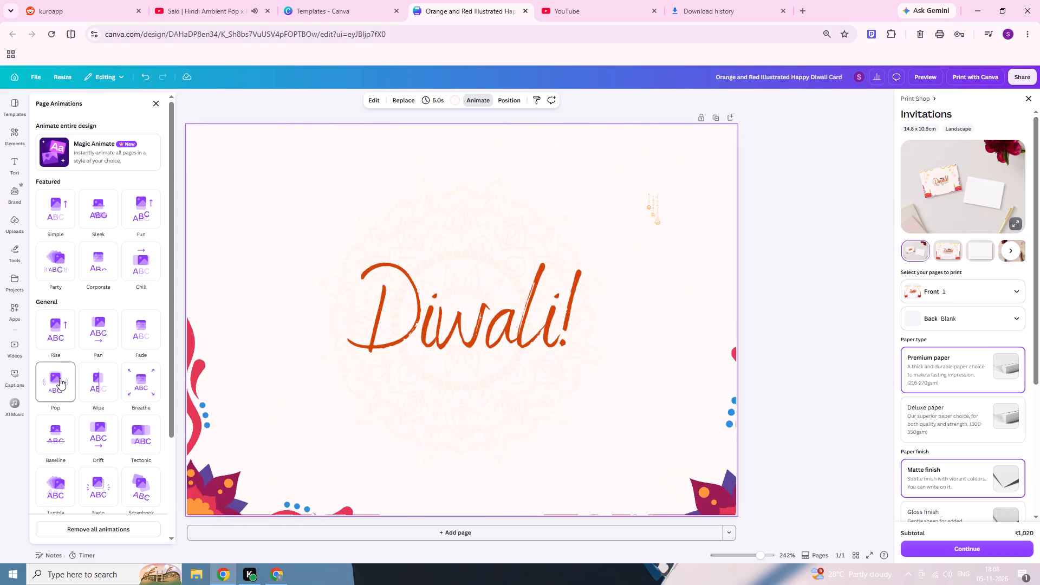
scroll(61, 379, "down", 2)
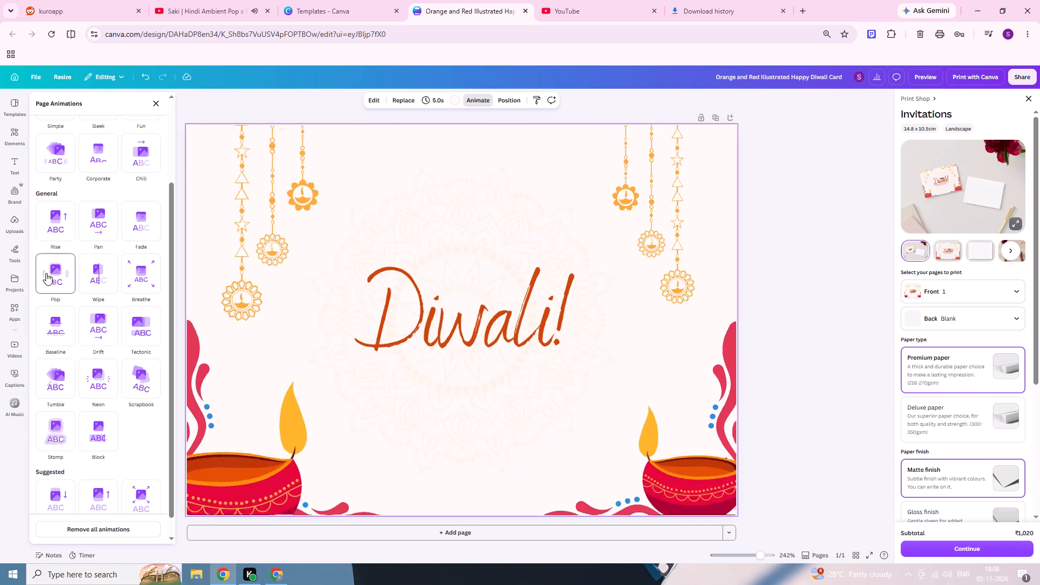
scroll(108, 341, "down", 8)
scroll(48, 484, "down", 4)
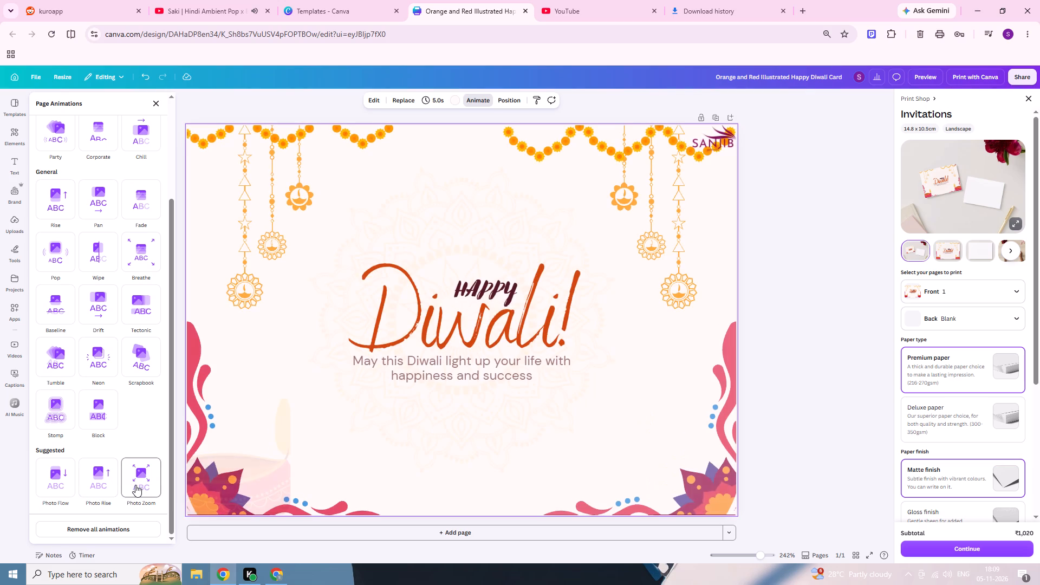
scroll(93, 397, "up", 6)
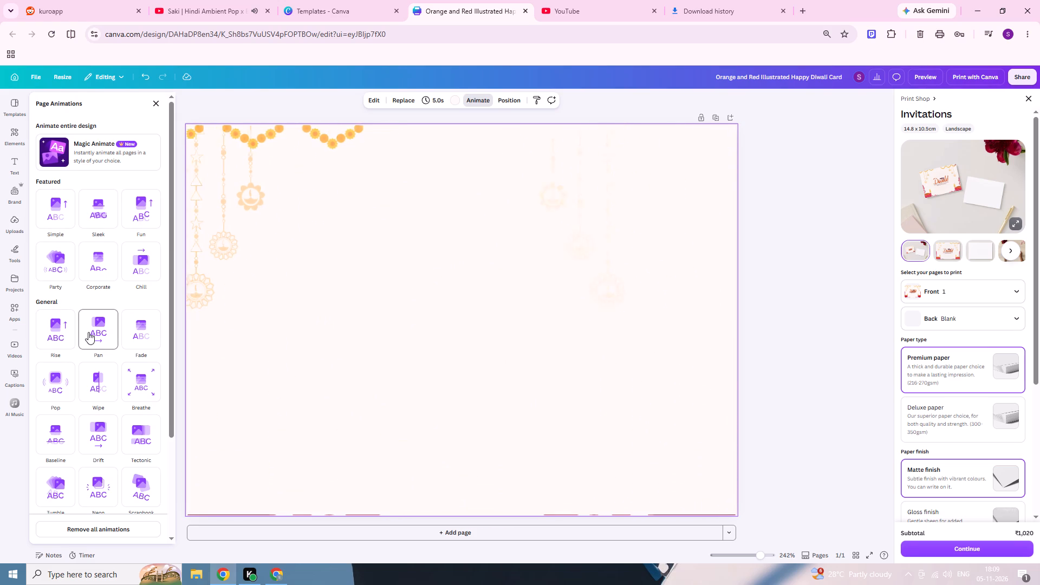
left_click(153, 341)
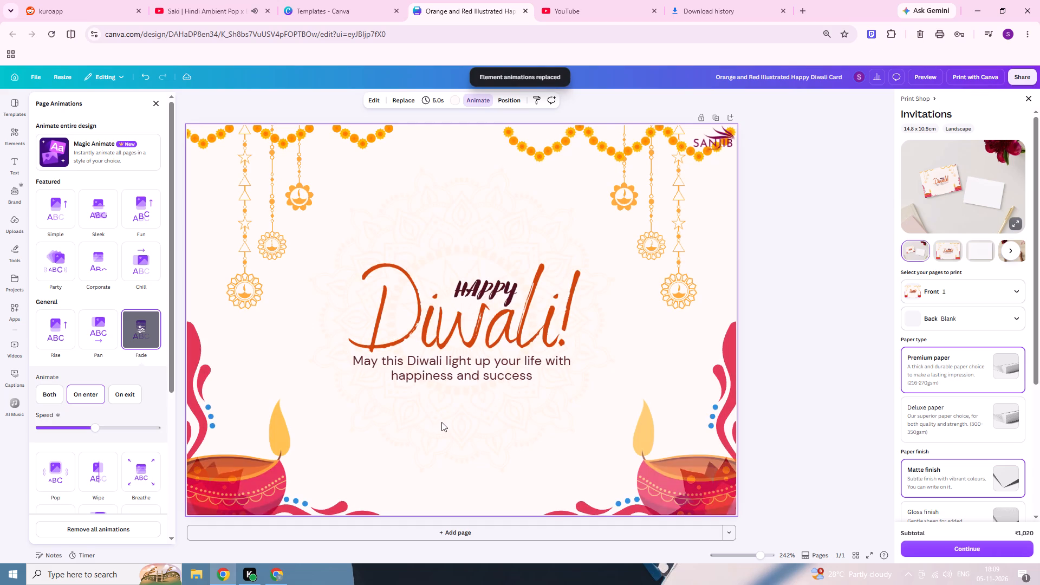
Add the Rotate add-on effect to the pale mandala behind the greeting.
left_click(441, 424)
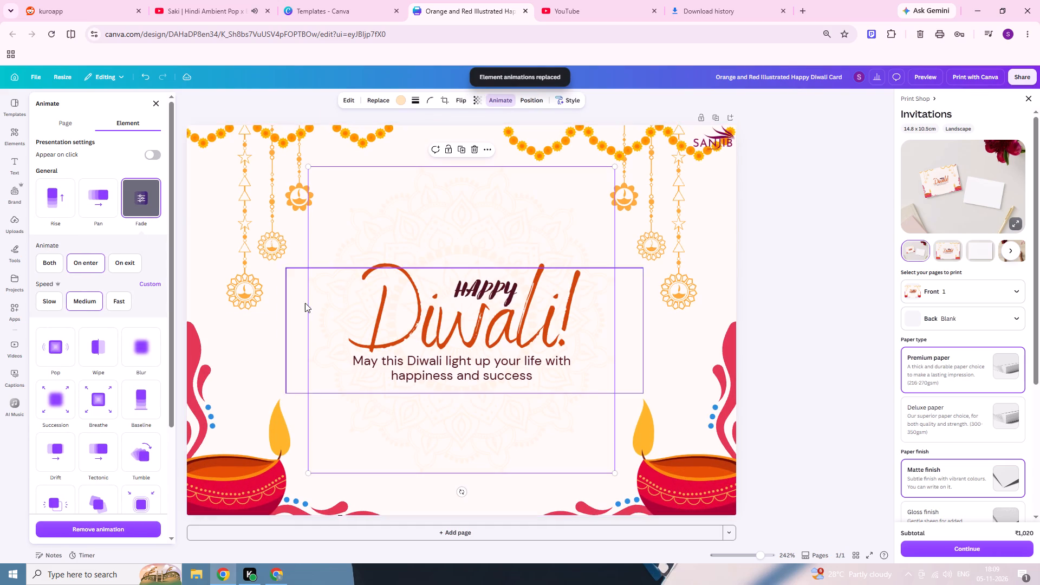
scroll(72, 317, "down", 2)
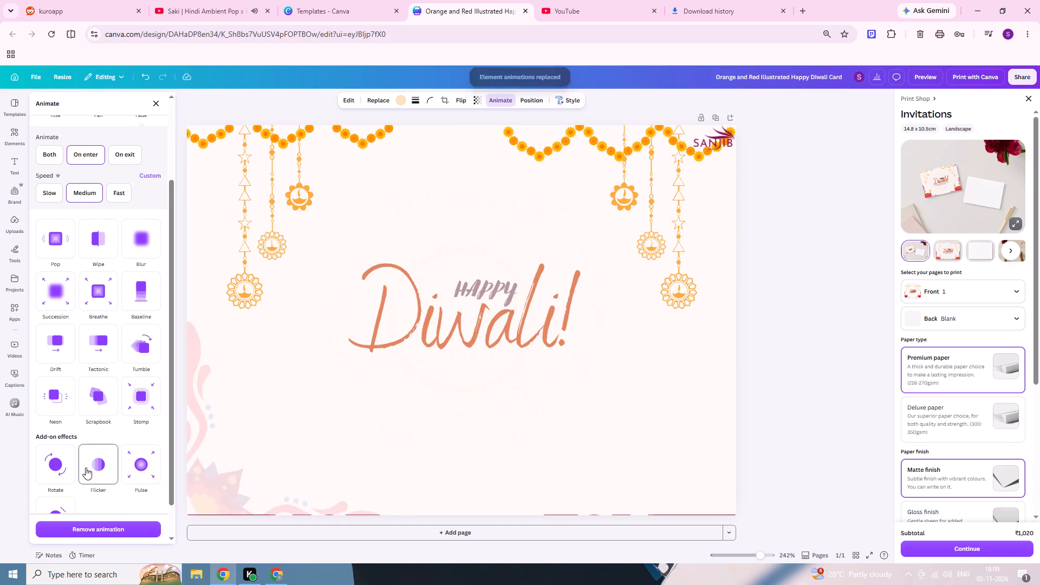
left_click(62, 464)
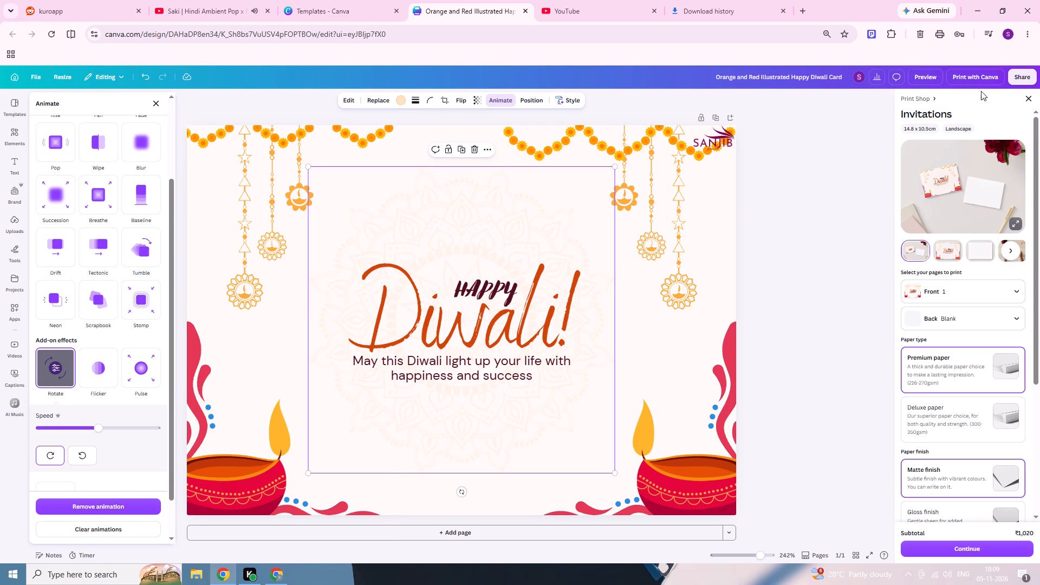
left_click(721, 283)
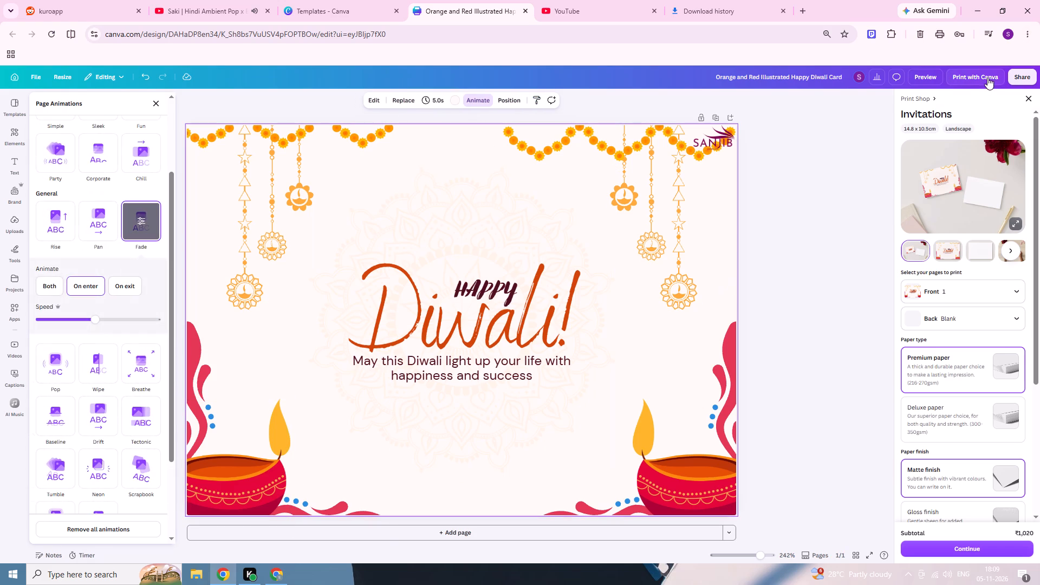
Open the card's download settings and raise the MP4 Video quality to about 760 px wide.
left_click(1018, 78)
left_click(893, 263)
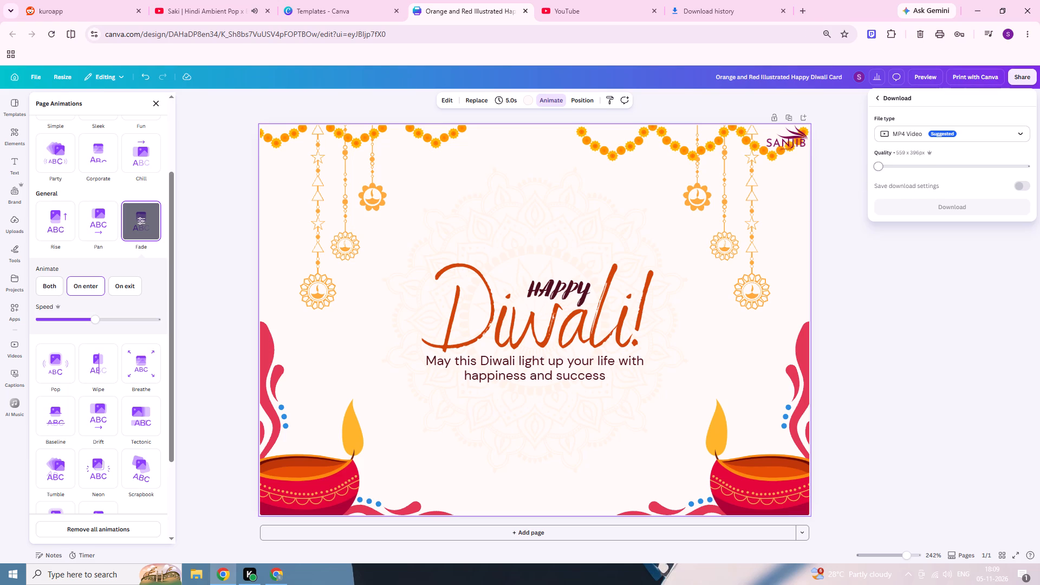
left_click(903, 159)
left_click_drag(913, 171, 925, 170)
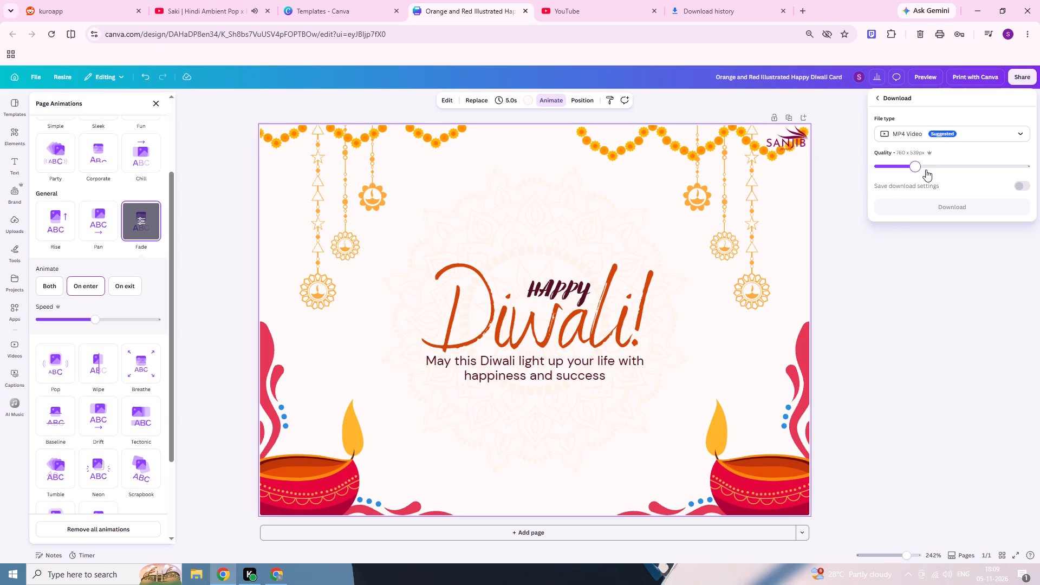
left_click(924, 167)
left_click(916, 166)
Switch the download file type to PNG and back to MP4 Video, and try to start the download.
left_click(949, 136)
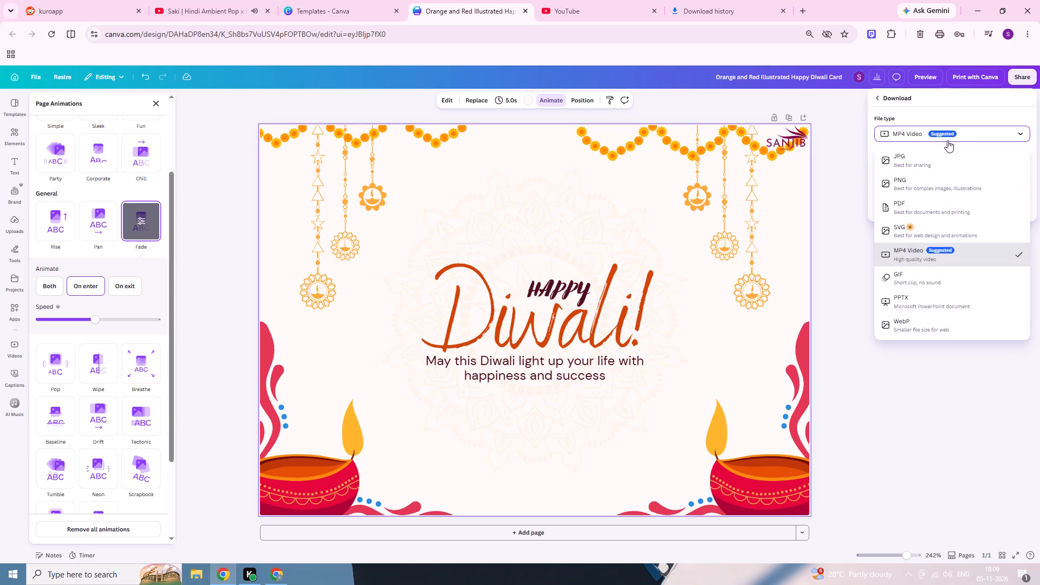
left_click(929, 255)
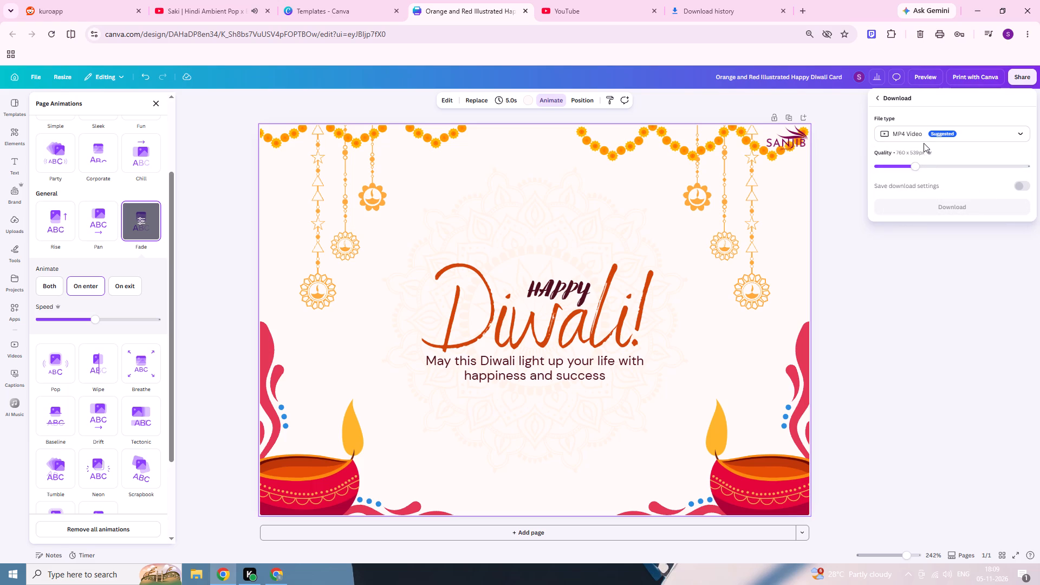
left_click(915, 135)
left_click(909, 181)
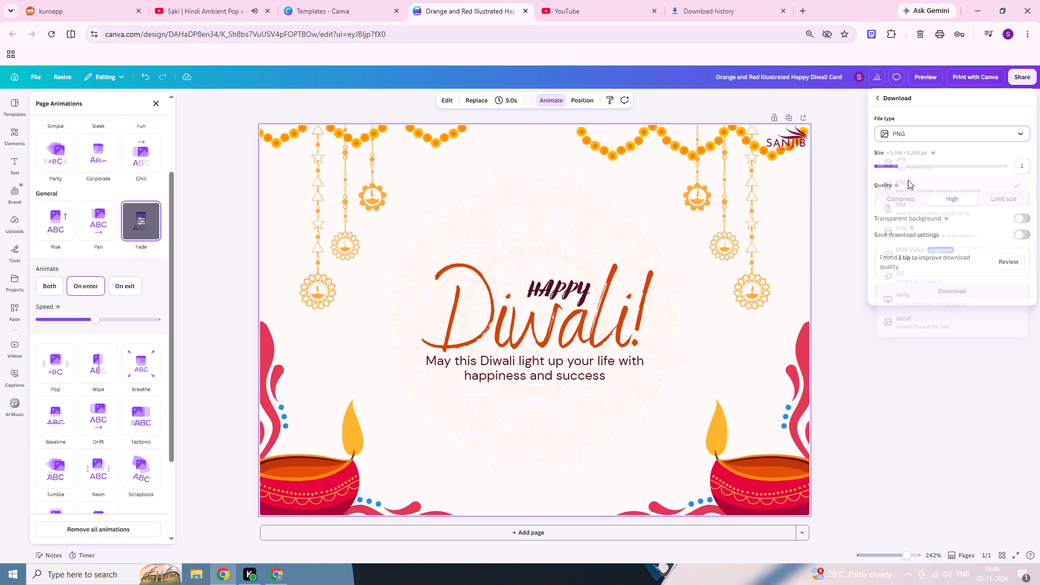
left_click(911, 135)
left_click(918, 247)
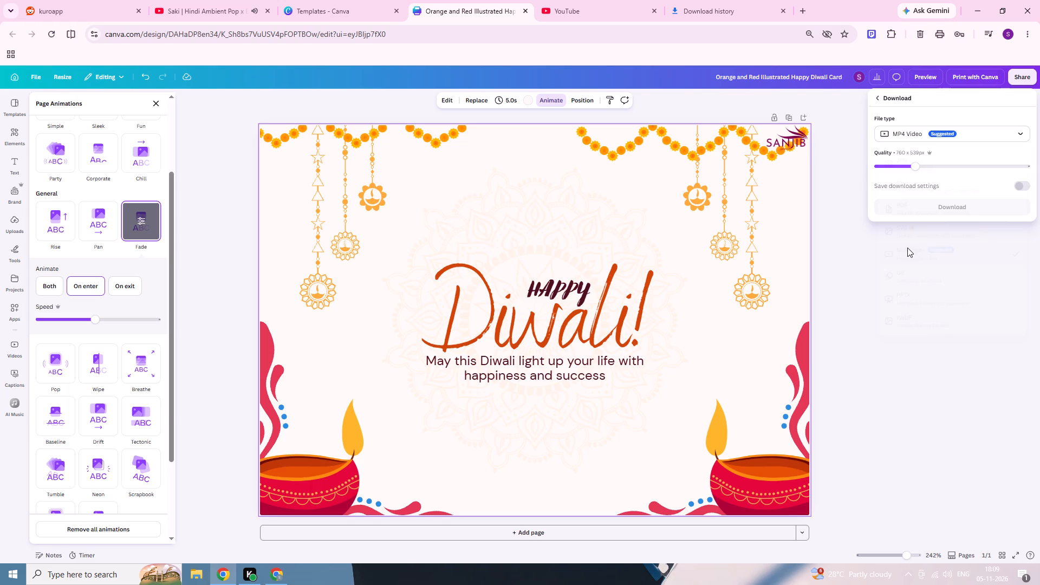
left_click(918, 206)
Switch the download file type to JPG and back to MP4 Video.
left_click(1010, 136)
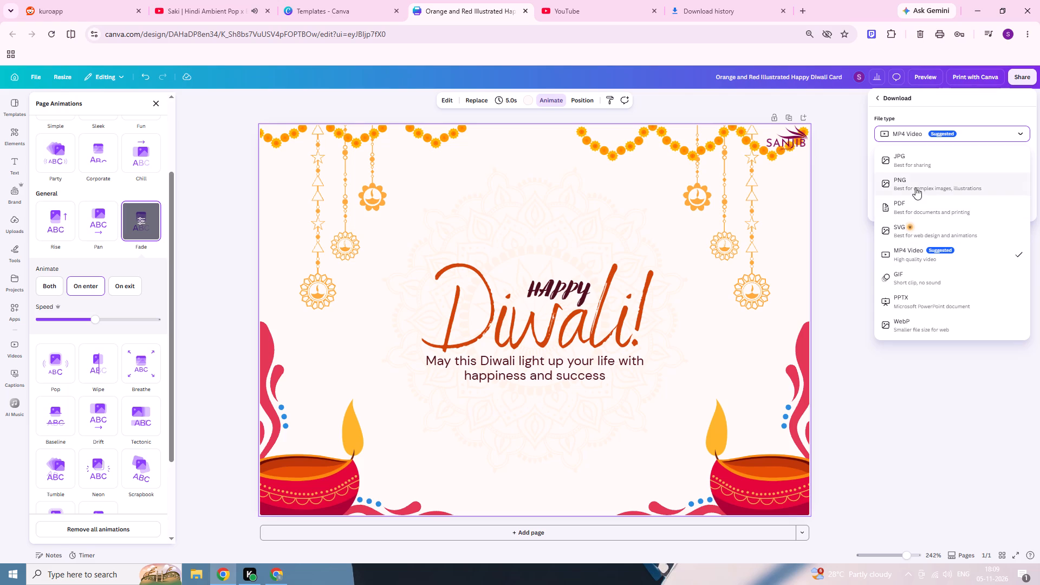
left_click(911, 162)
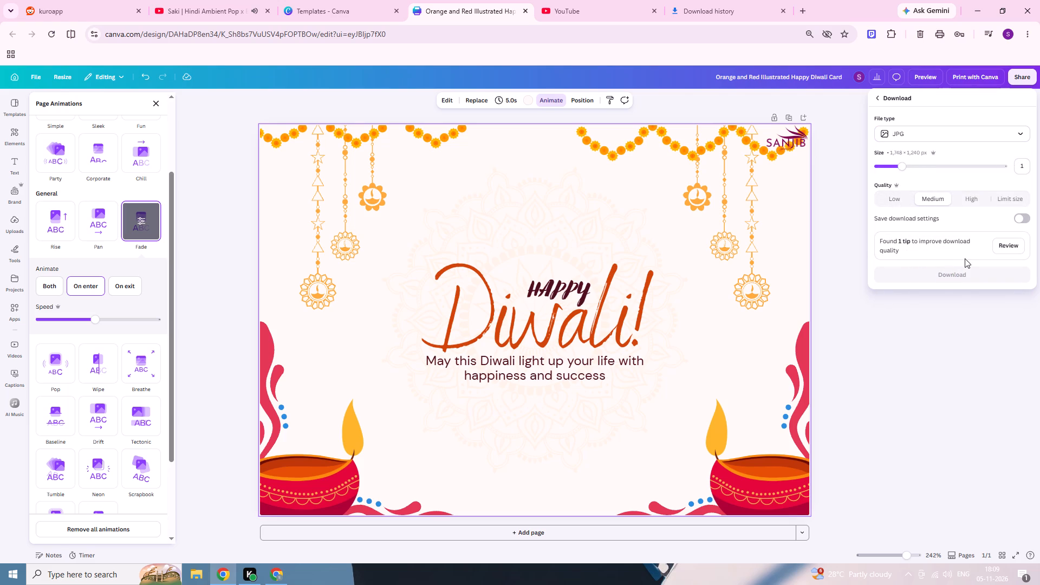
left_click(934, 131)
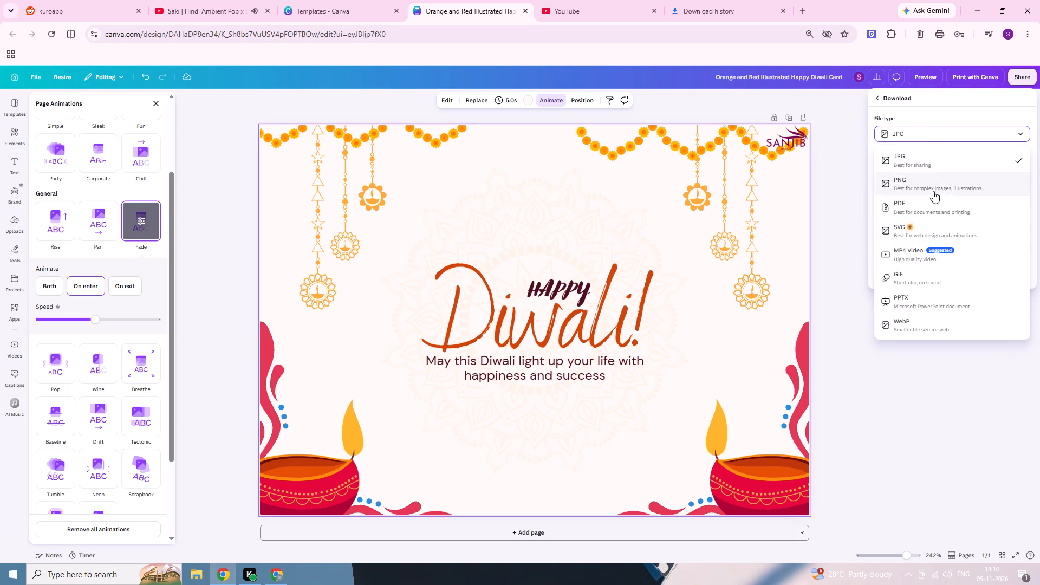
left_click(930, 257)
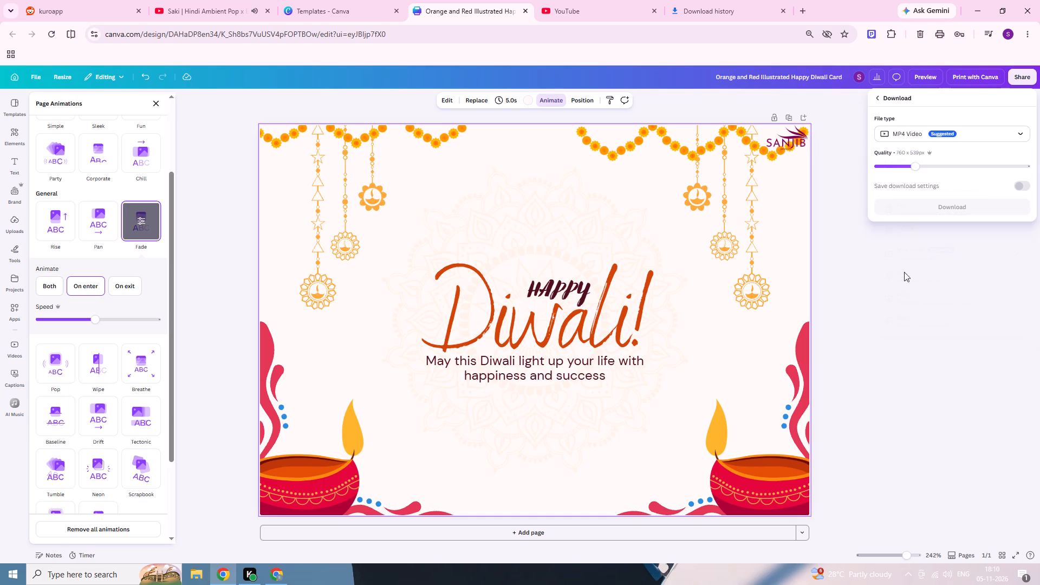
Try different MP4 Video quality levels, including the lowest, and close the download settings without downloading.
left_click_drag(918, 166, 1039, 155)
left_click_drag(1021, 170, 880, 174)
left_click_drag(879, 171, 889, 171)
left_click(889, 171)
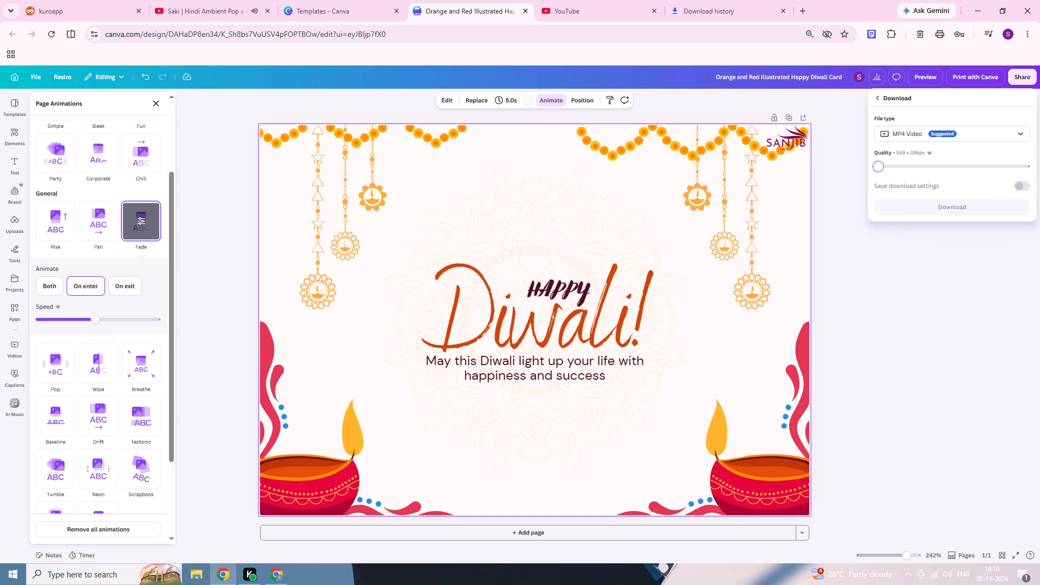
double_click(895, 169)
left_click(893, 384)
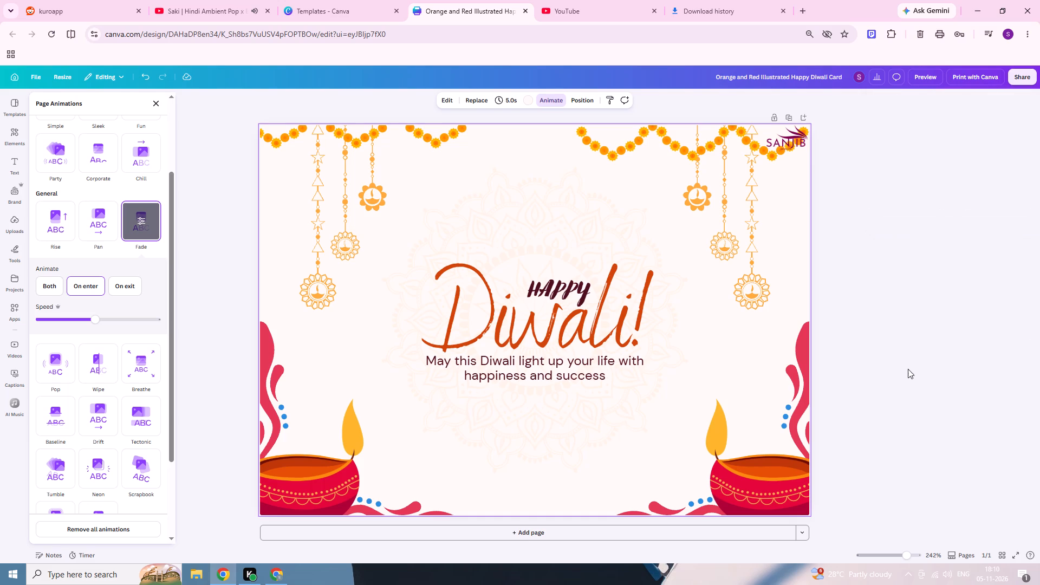
Download the card as an MP4 Video at the maximum quality of 3419 x 2425 px.
left_click(1027, 79)
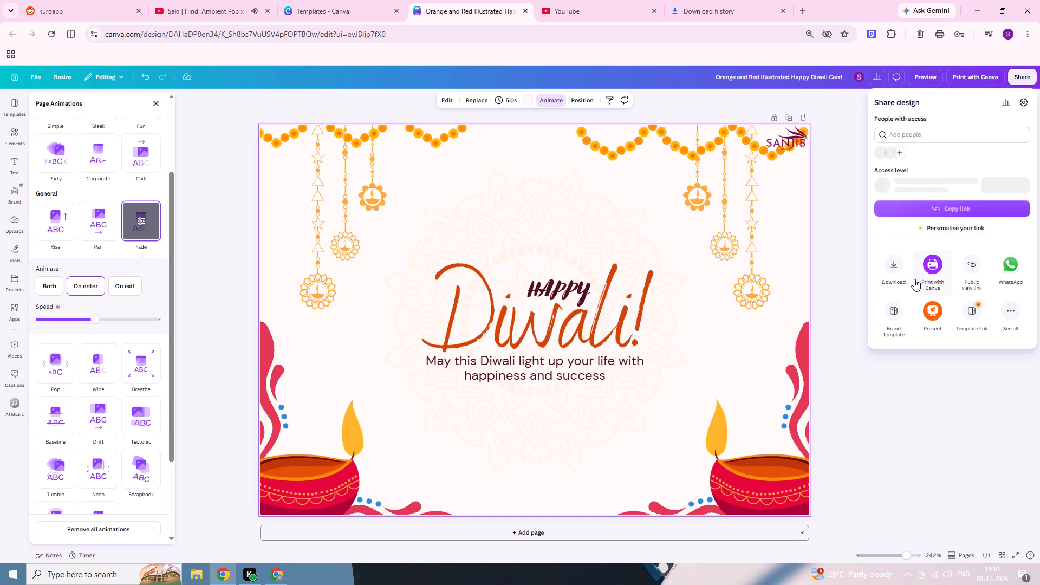
left_click(898, 264)
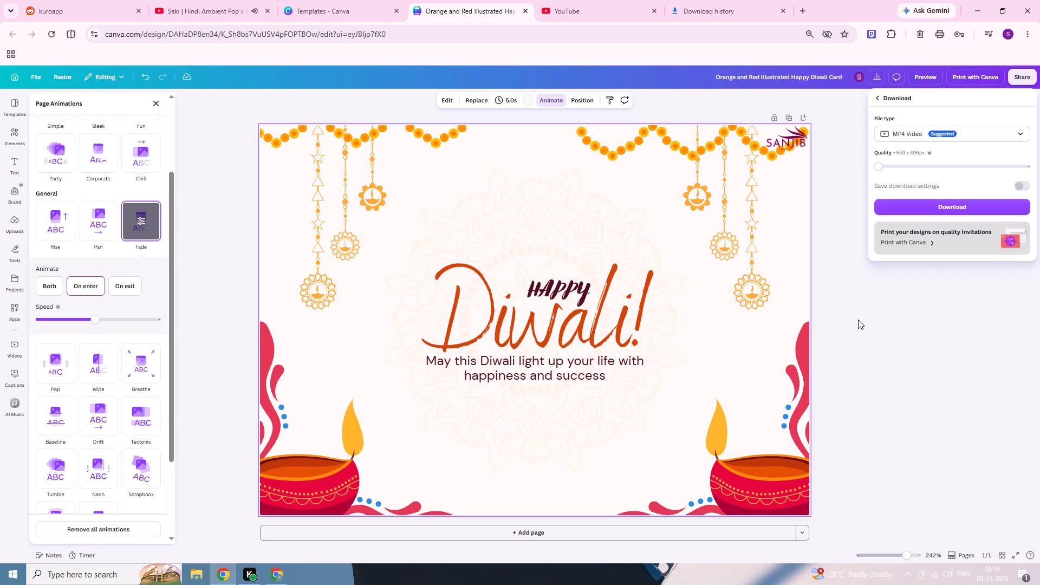
scroll(1007, 326, "down", 3)
left_click(918, 165)
left_click(928, 167)
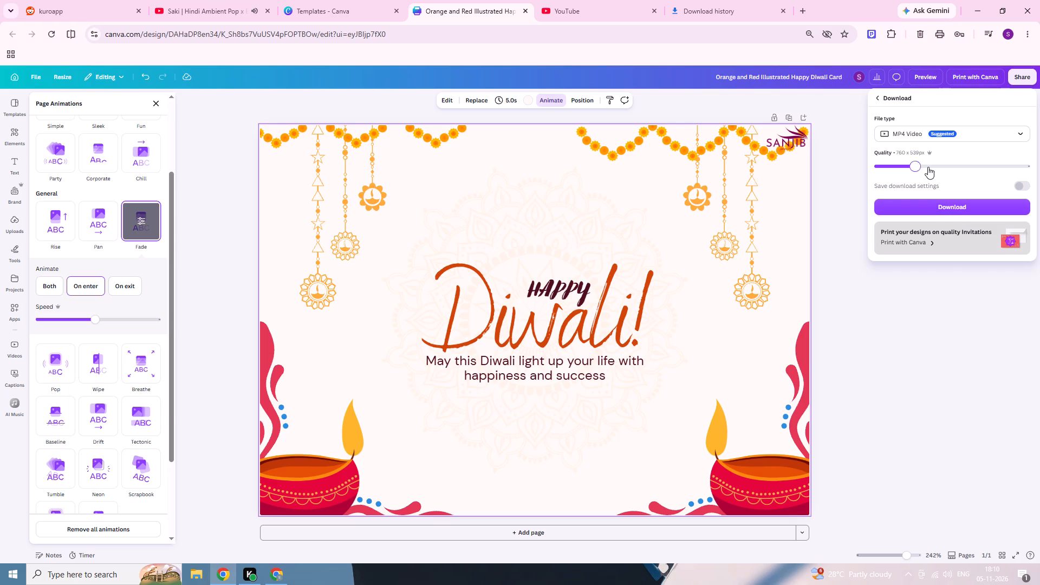
left_click(937, 166)
left_click_drag(958, 170, 1039, 173)
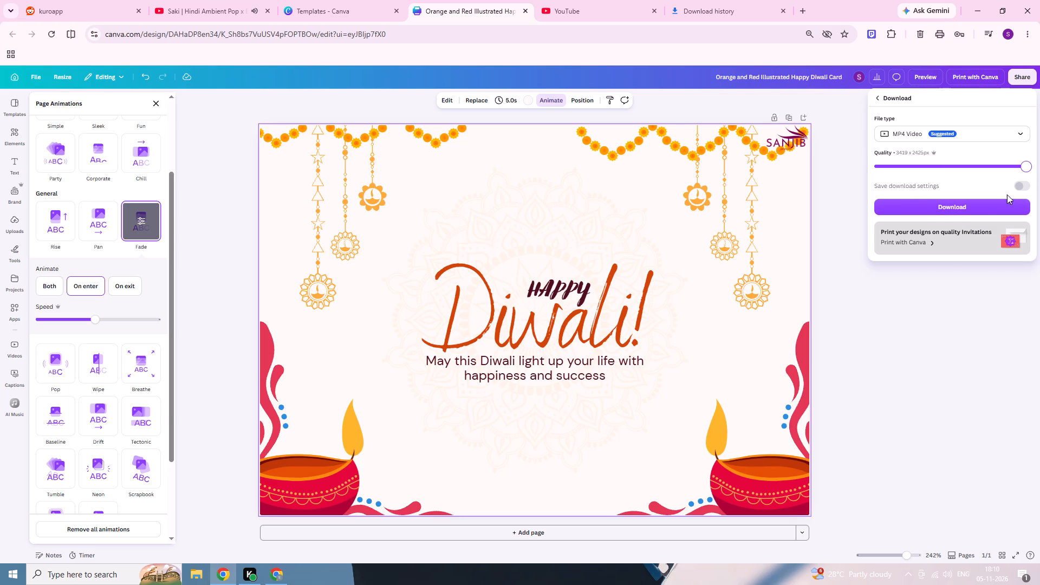
left_click(980, 206)
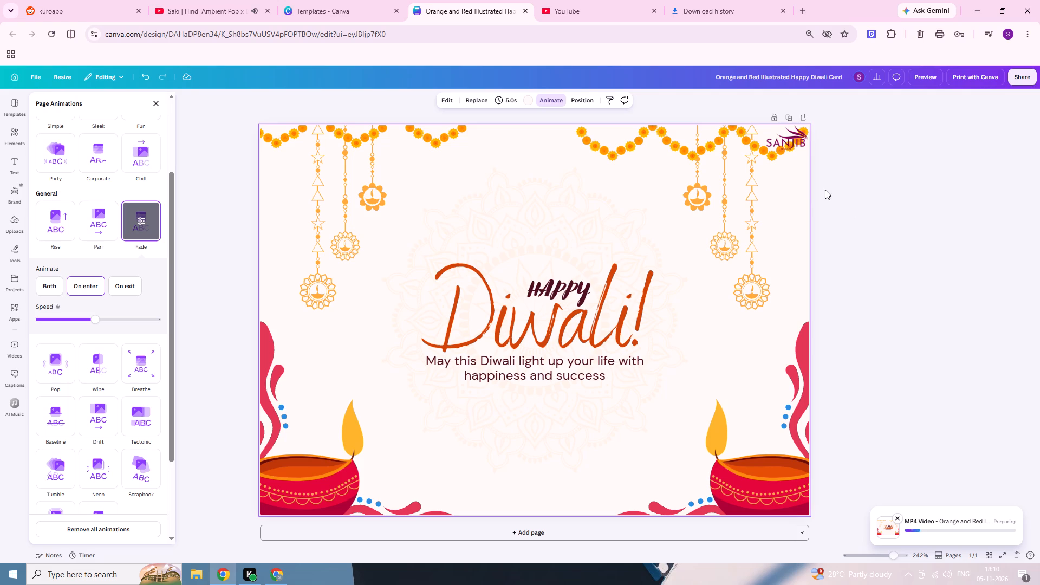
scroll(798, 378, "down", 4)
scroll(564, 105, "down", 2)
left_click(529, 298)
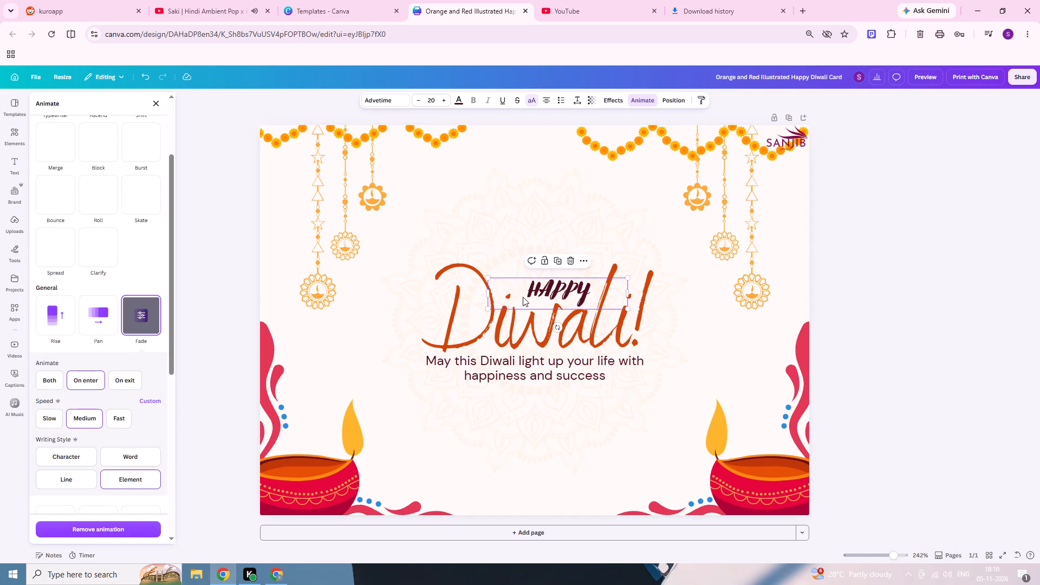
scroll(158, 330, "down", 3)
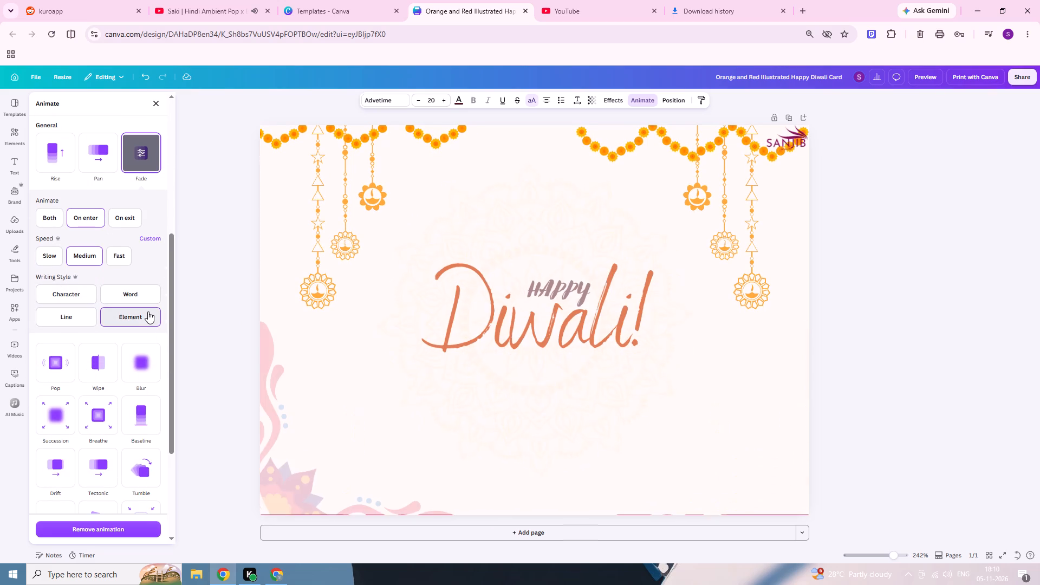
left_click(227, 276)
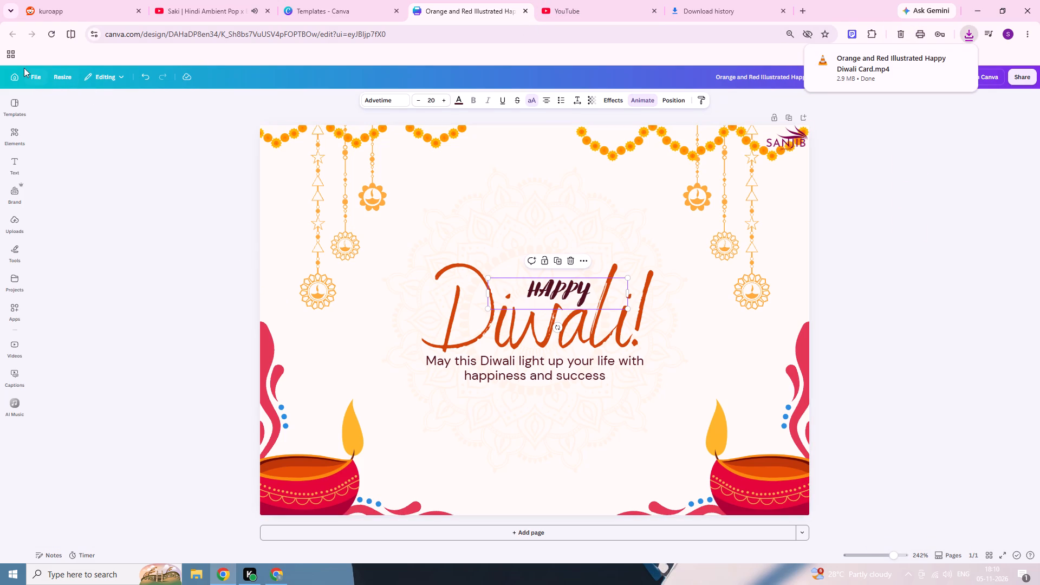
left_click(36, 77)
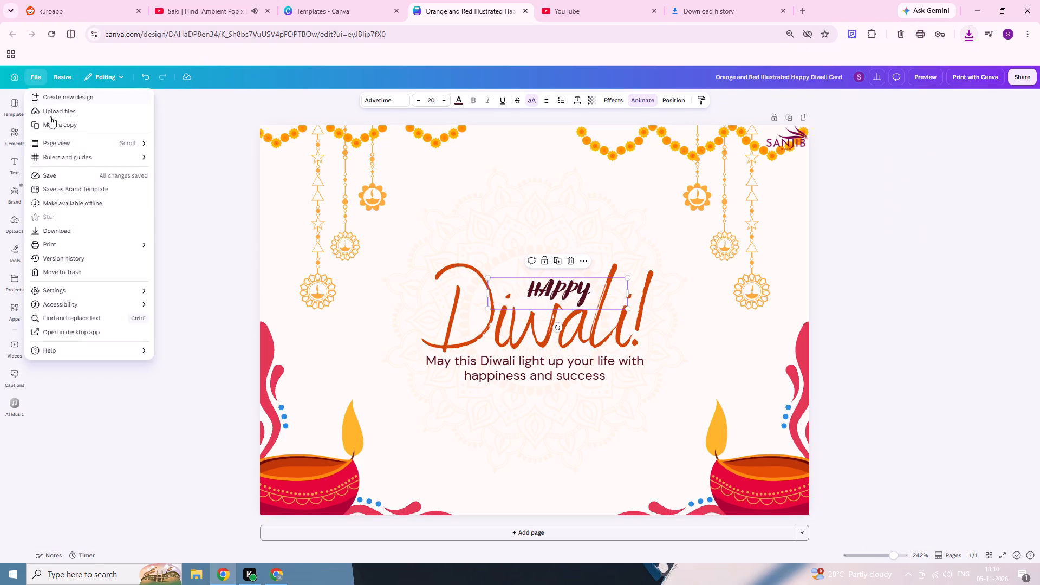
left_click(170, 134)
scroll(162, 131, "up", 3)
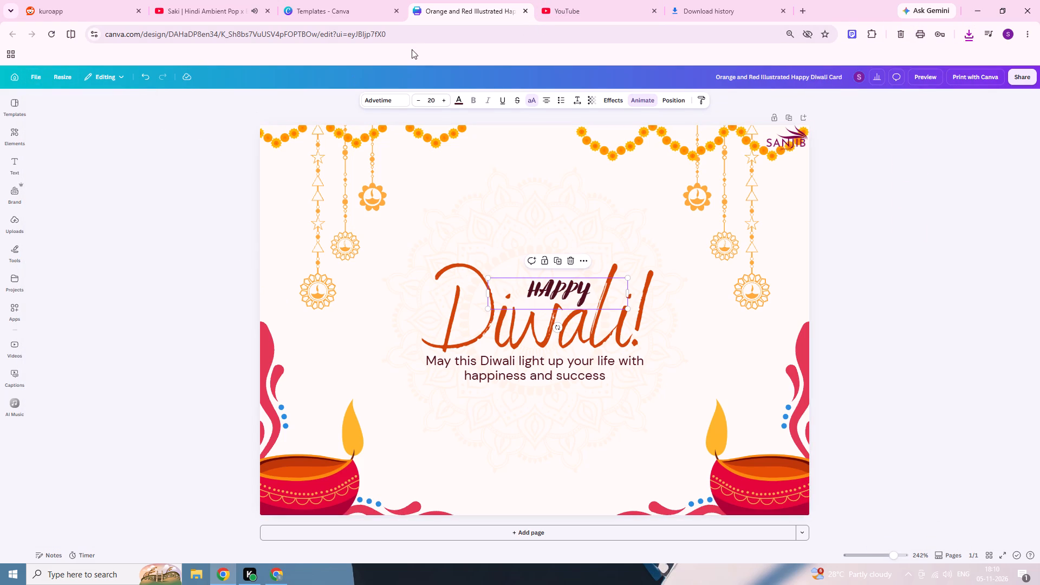
Return to the Templates page and close the Happy Diwali Card template preview.
left_click(329, 8)
scroll(692, 200, "down", 1)
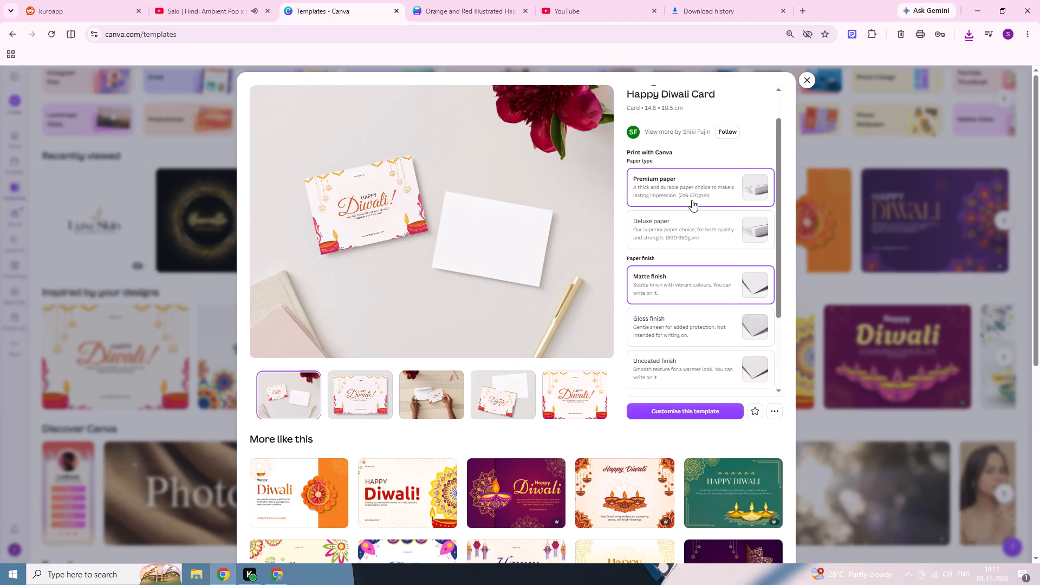
scroll(690, 210, "down", 3)
left_click(804, 80)
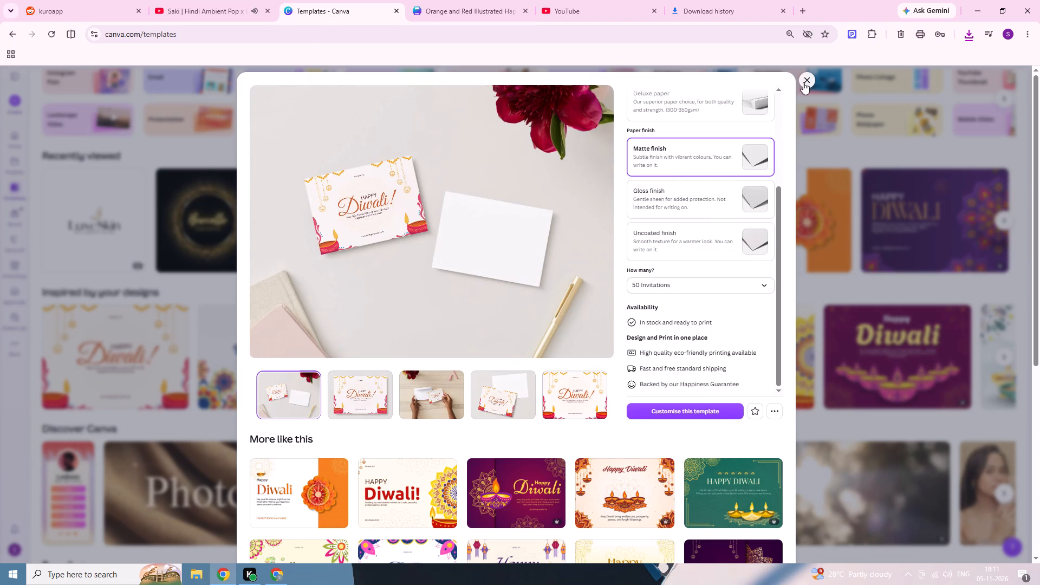
Browse the trending and recommended festival and invitation templates on the Templates page for another design.
scroll(647, 214, "down", 9)
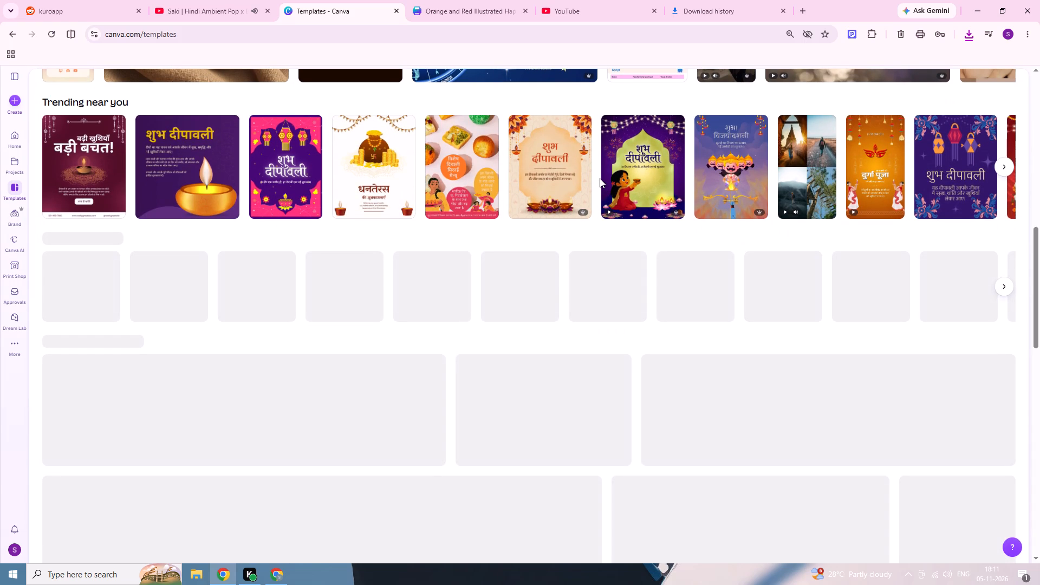
scroll(597, 191, "down", 1)
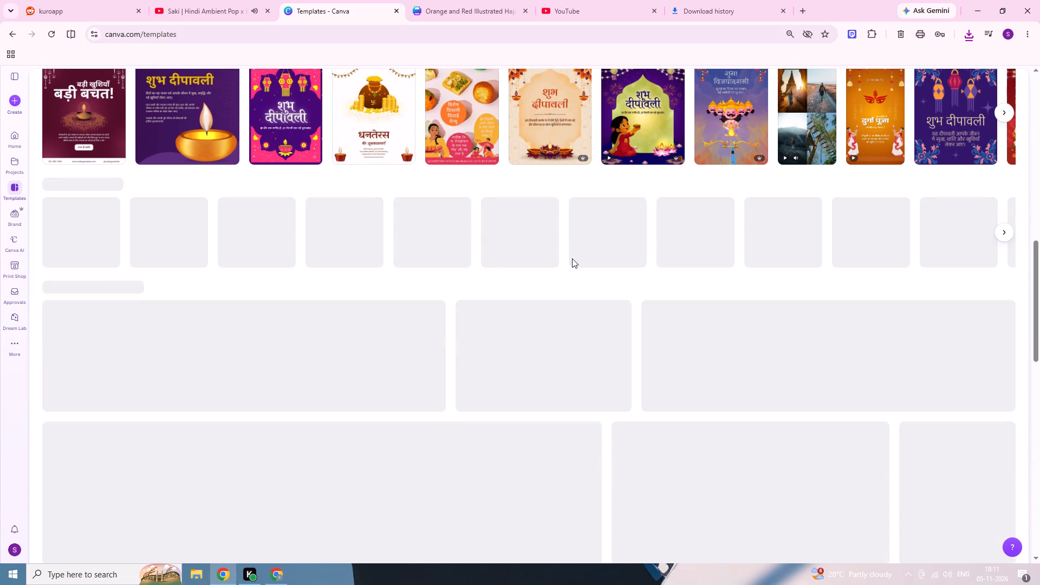
scroll(606, 259, "up", 1)
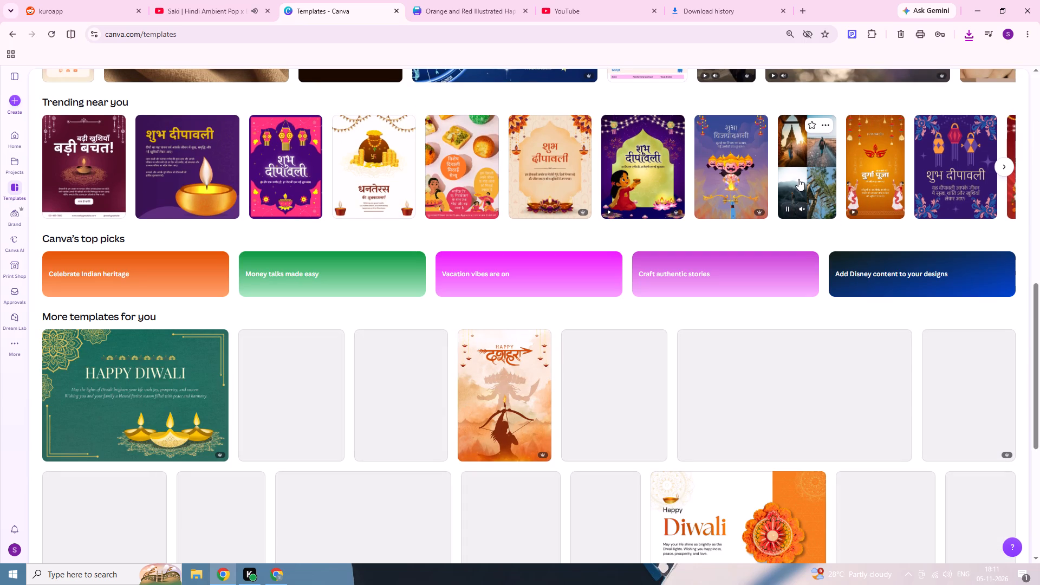
scroll(798, 179, "down", 2)
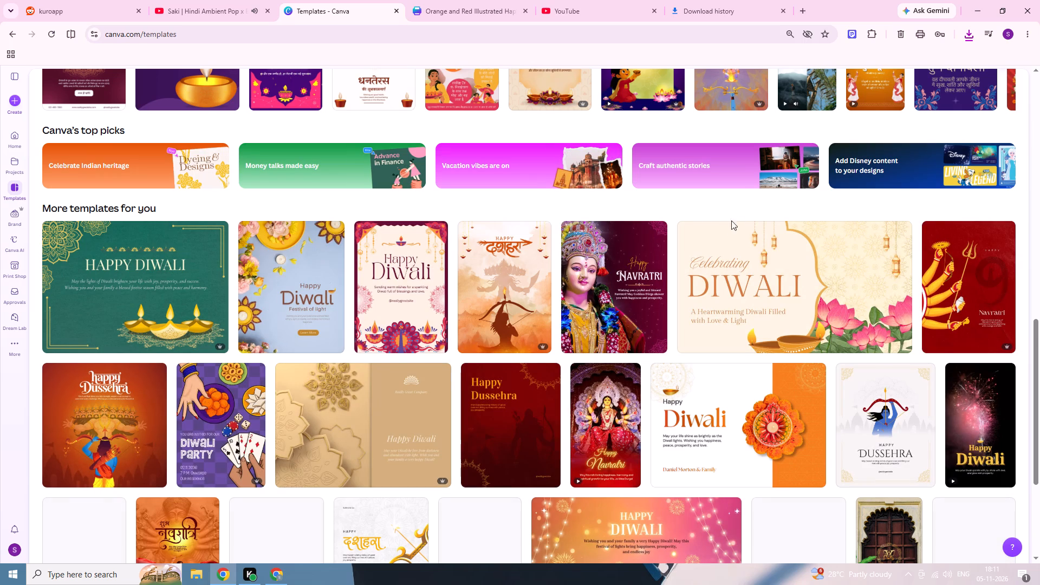
scroll(668, 253, "down", 1)
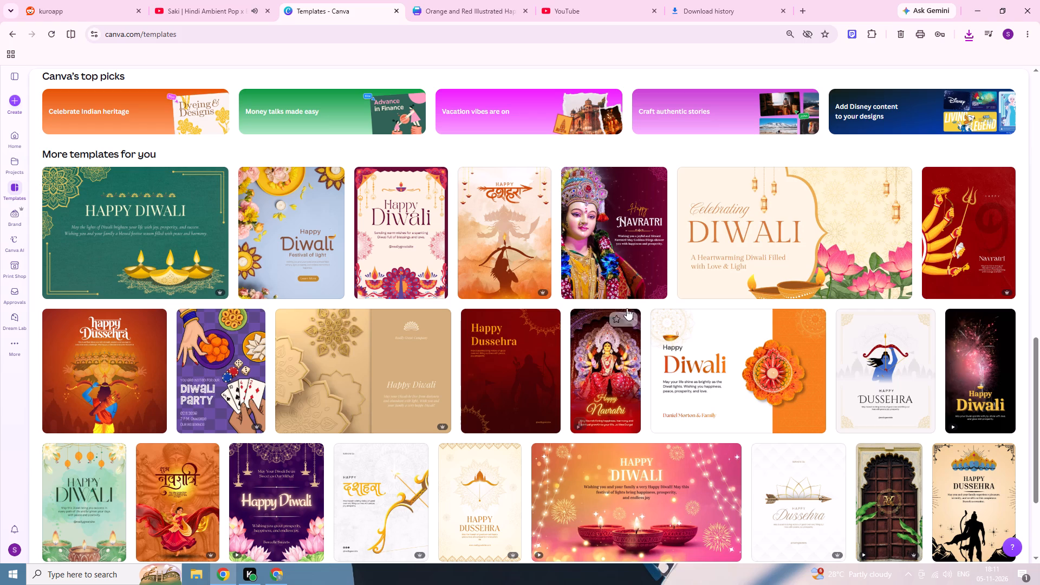
scroll(465, 336, "down", 2)
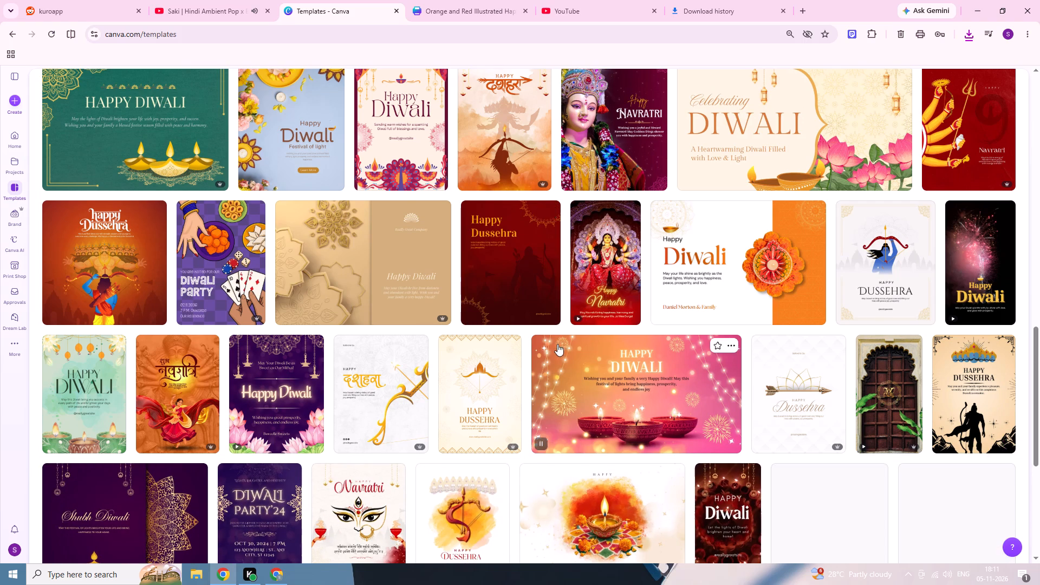
scroll(547, 341, "down", 2)
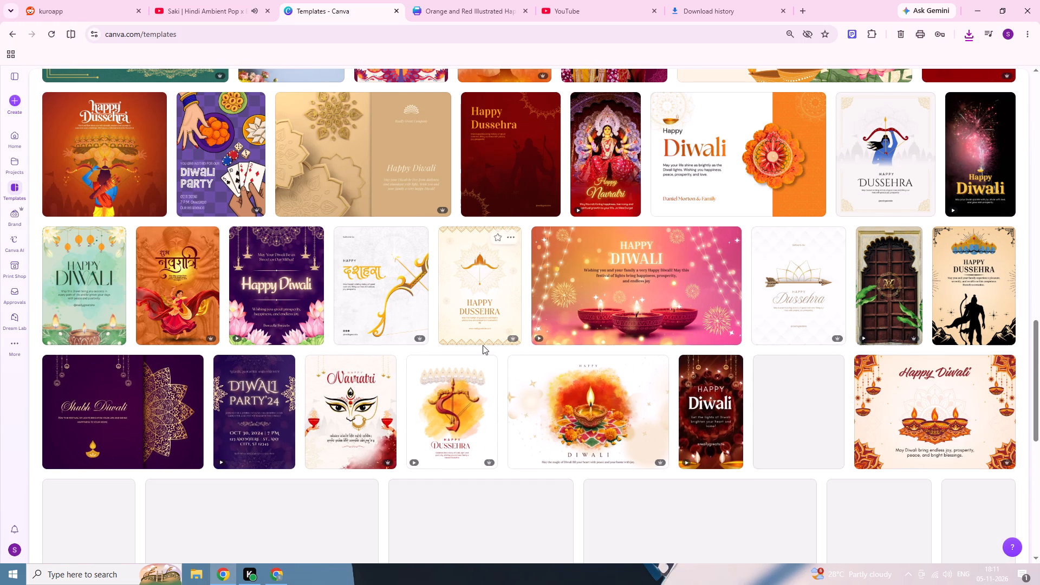
scroll(471, 351, "down", 3)
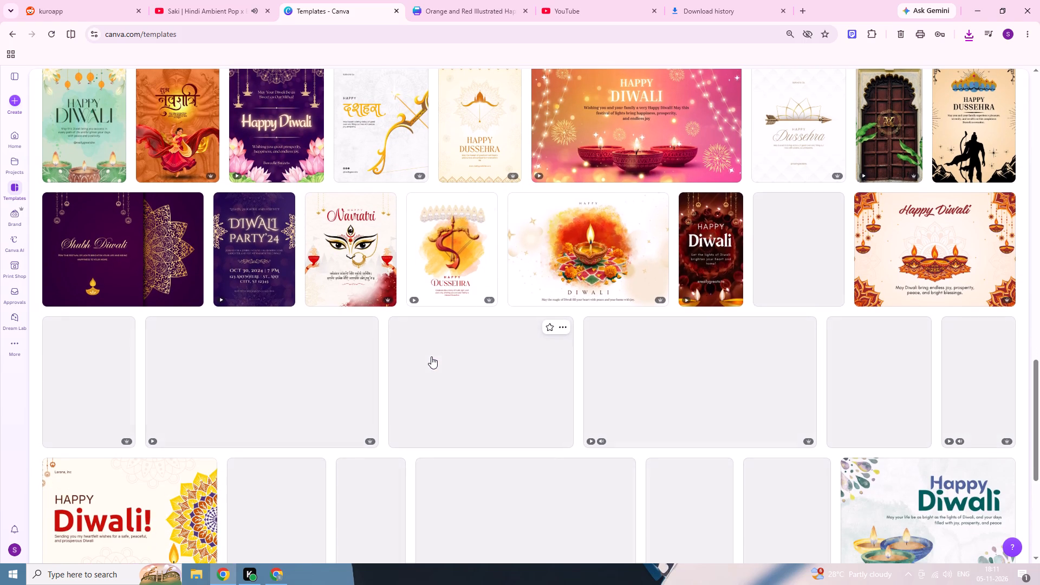
scroll(369, 313, "down", 5)
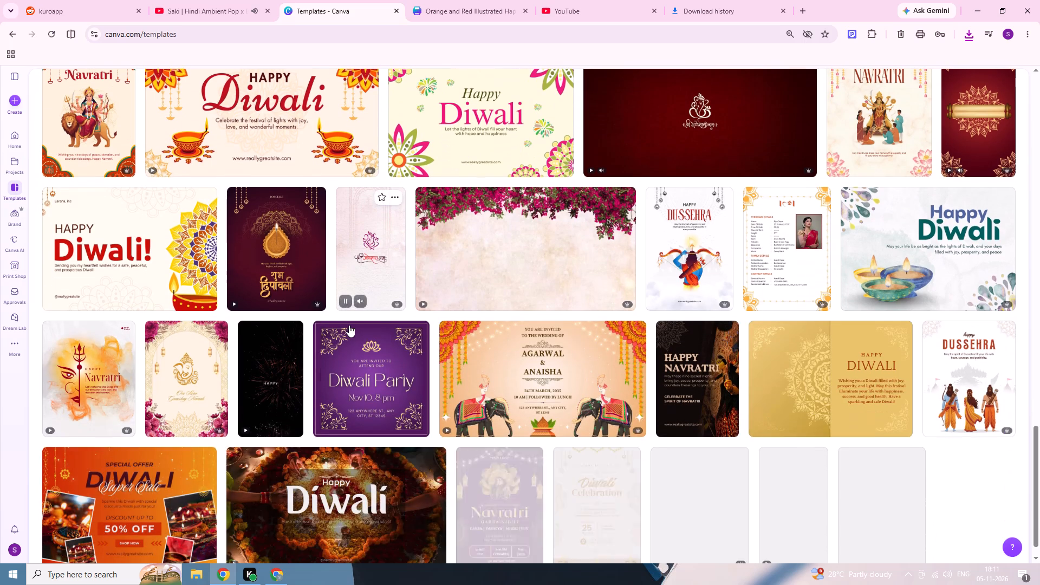
scroll(349, 324, "down", 3)
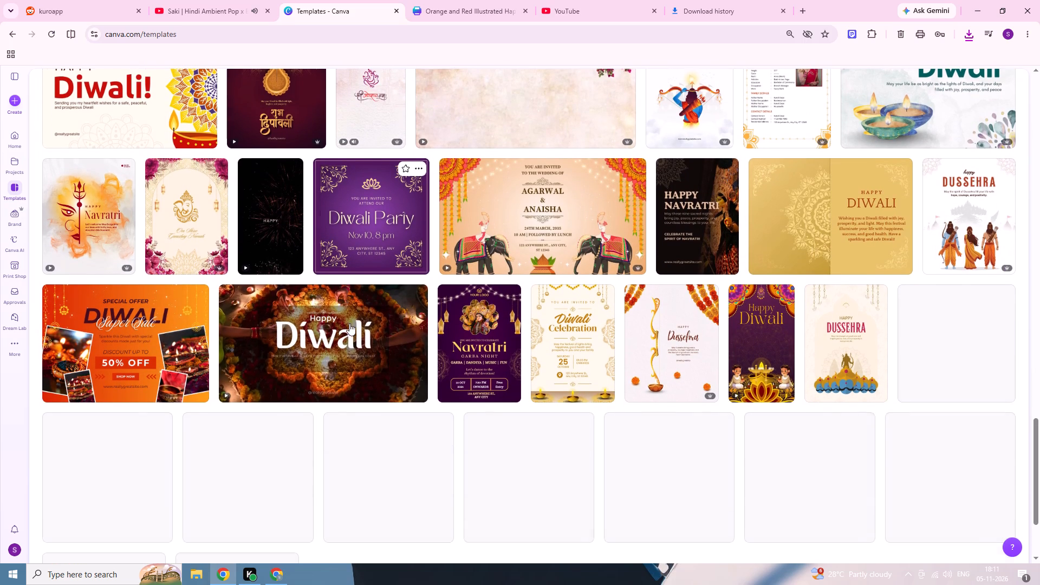
scroll(383, 309, "down", 2)
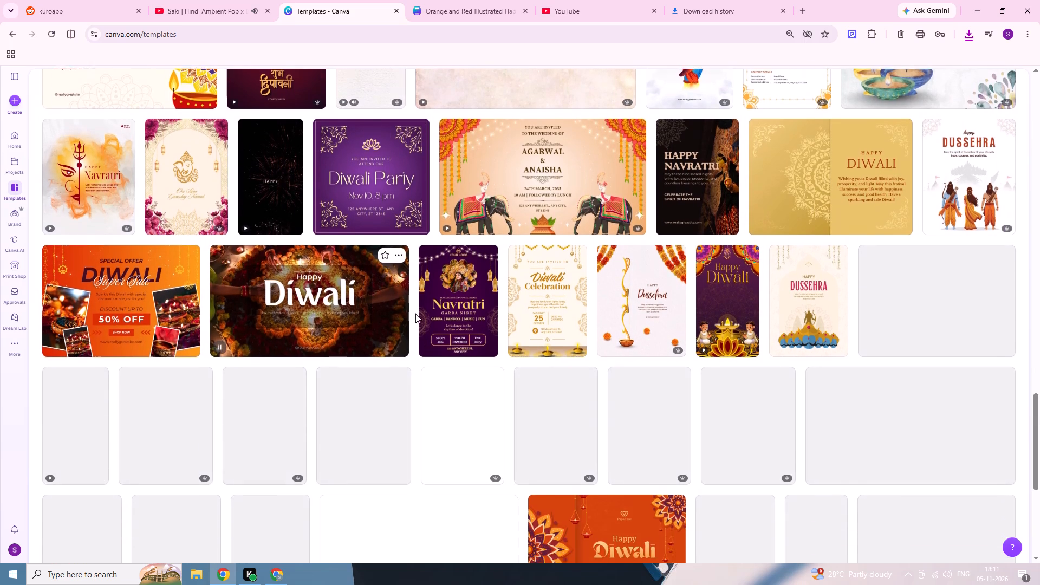
scroll(403, 322, "down", 1)
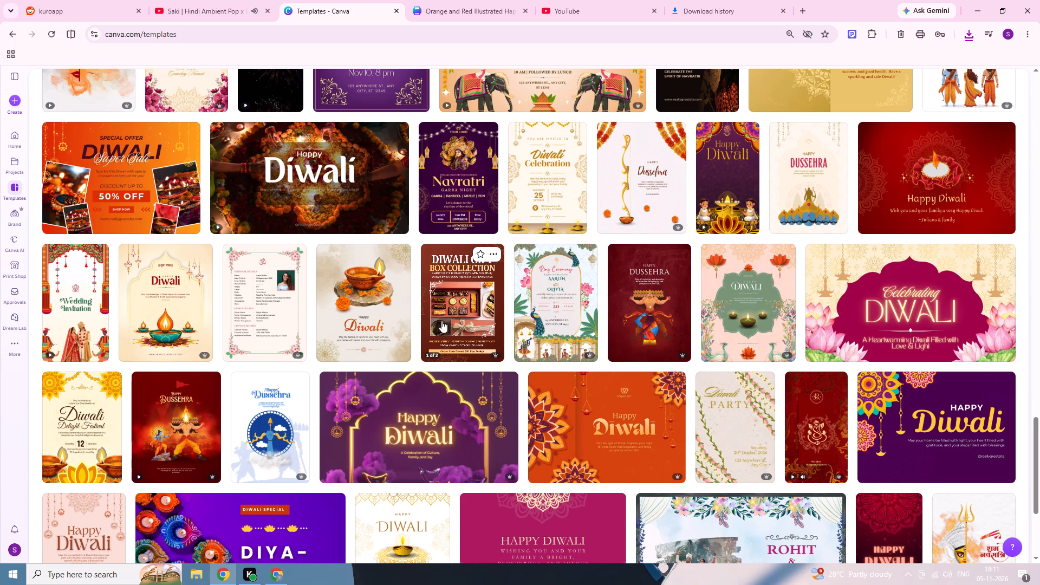
scroll(608, 426, "down", 1)
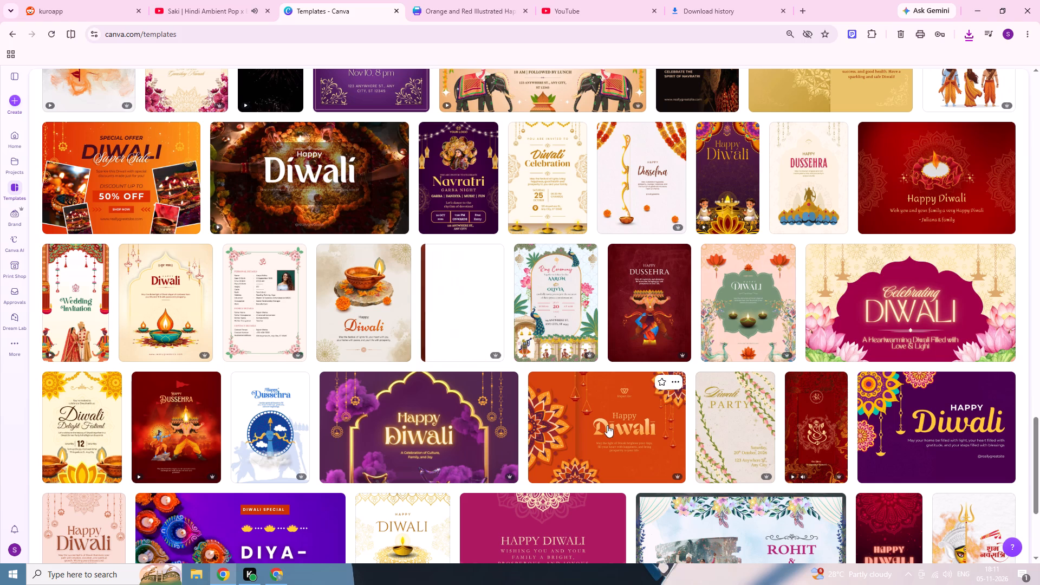
scroll(607, 425, "down", 1)
scroll(388, 419, "down", 3)
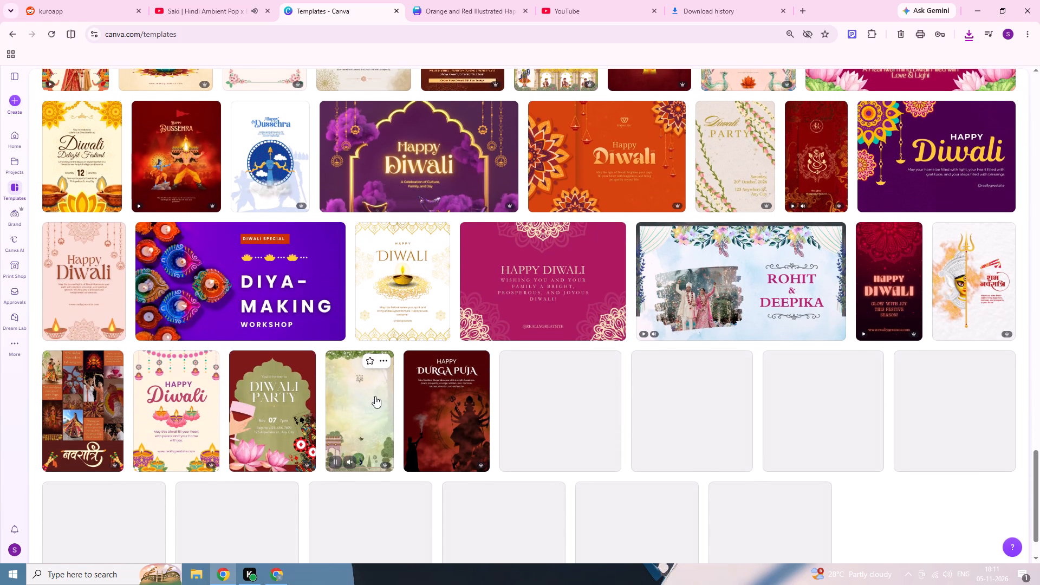
scroll(385, 399, "down", 2)
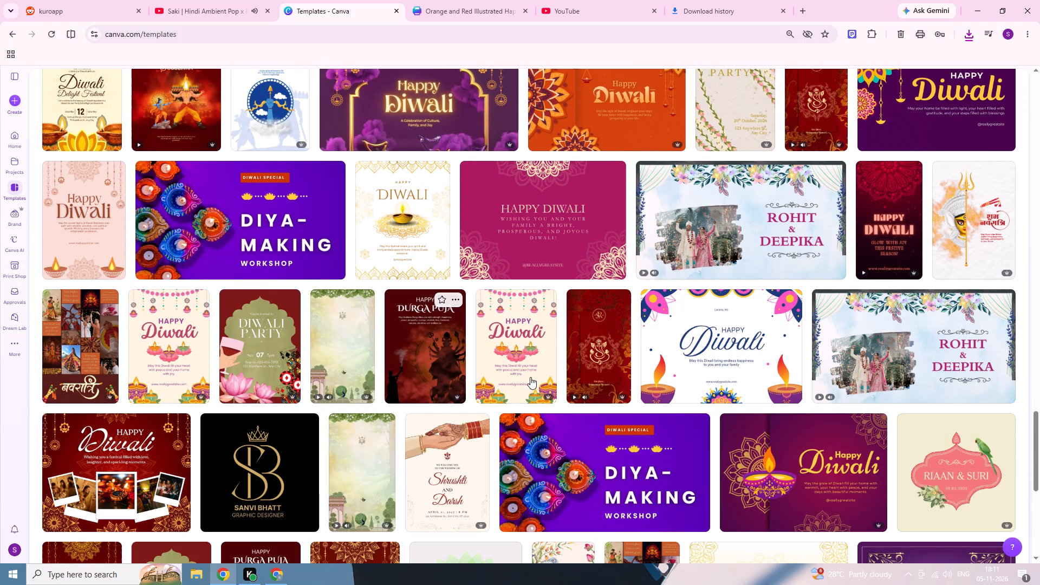
Preview the Red and Gold Traditional Indian Wedding Invitation Instagram Reel template and start customising it.
left_click(604, 361)
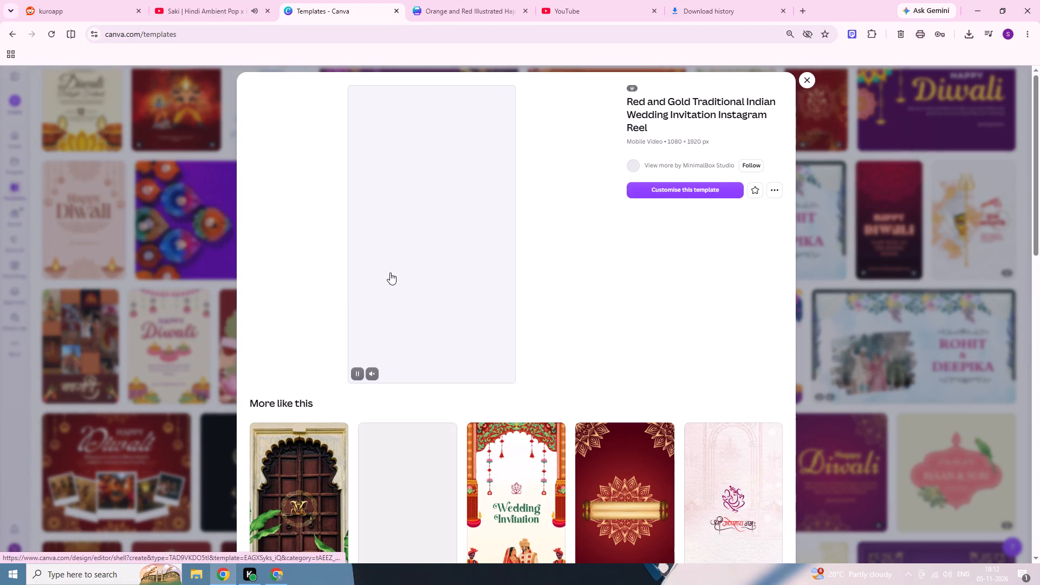
scroll(394, 273, "down", 2)
scroll(455, 266, "up", 1)
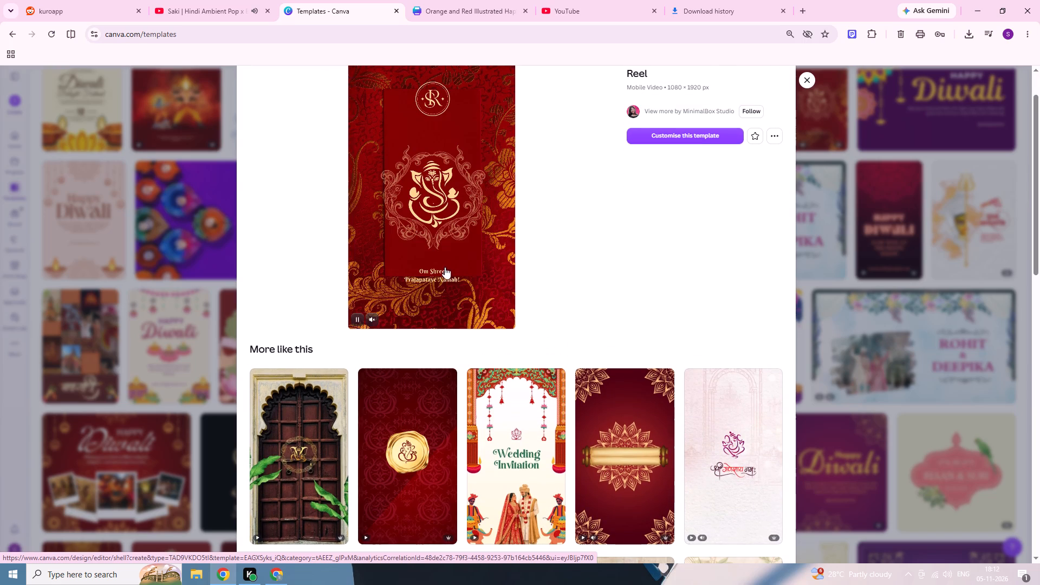
left_click(673, 132)
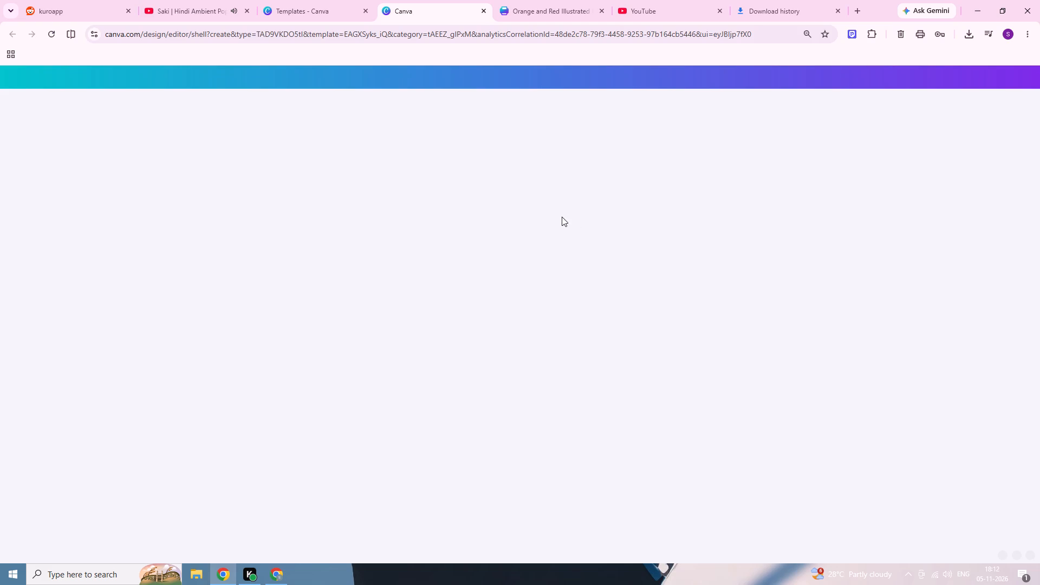
Return to the Happy Diwali card design and open the text effects for the large "Diwali!" heading.
left_click(513, 1)
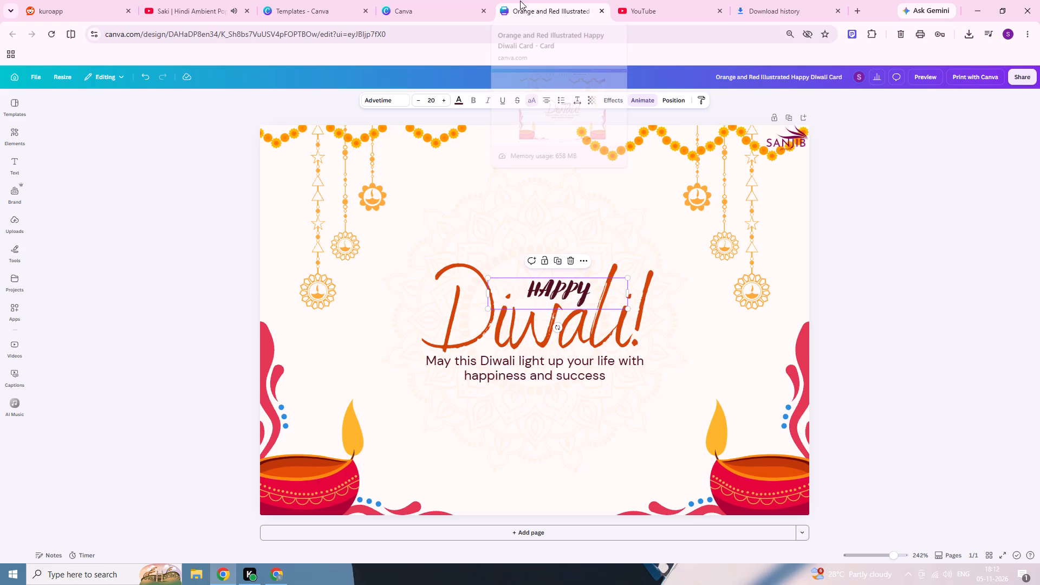
left_click(539, 316)
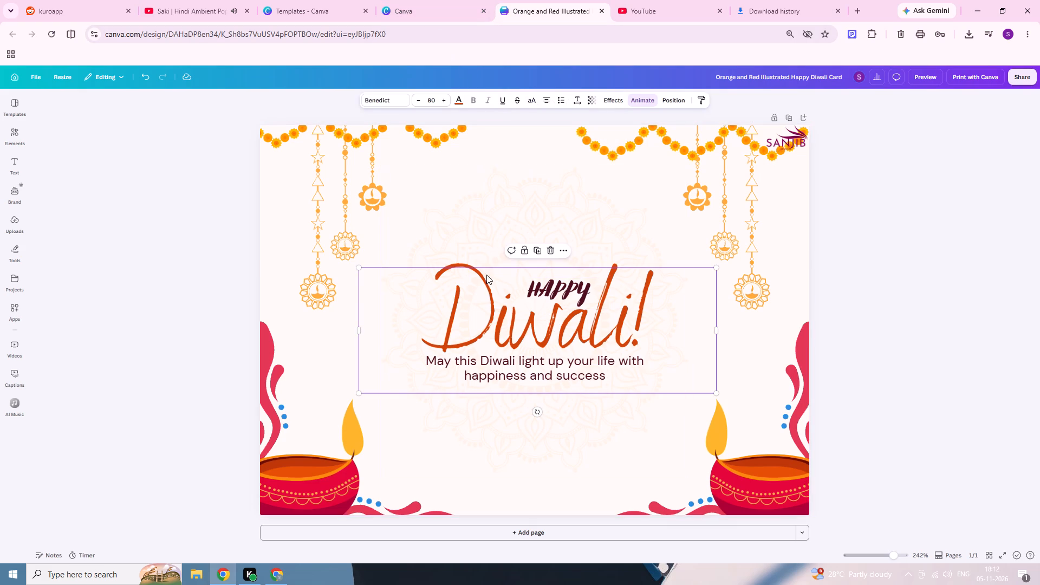
left_click(467, 327)
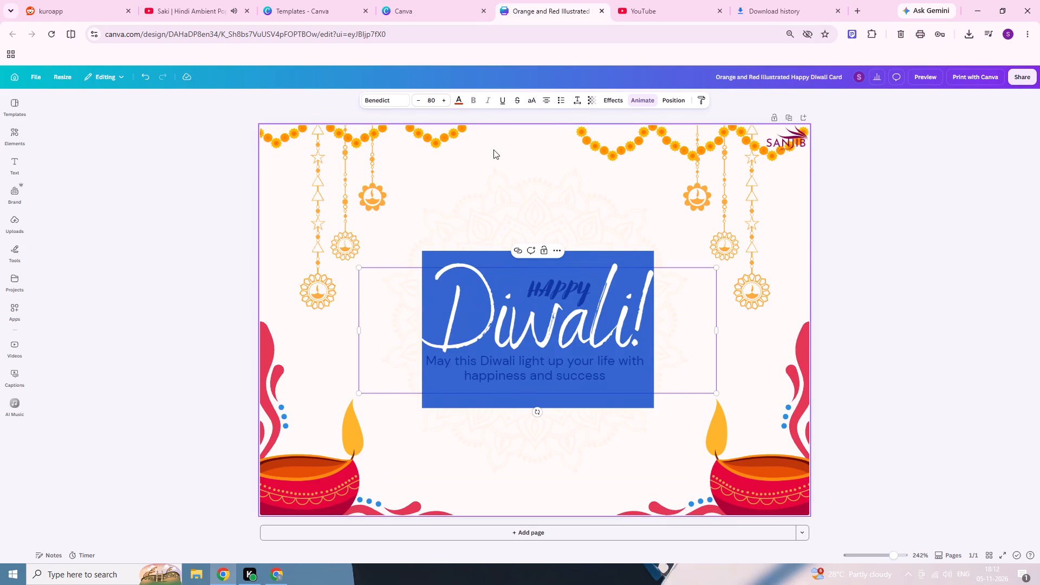
left_click(373, 304)
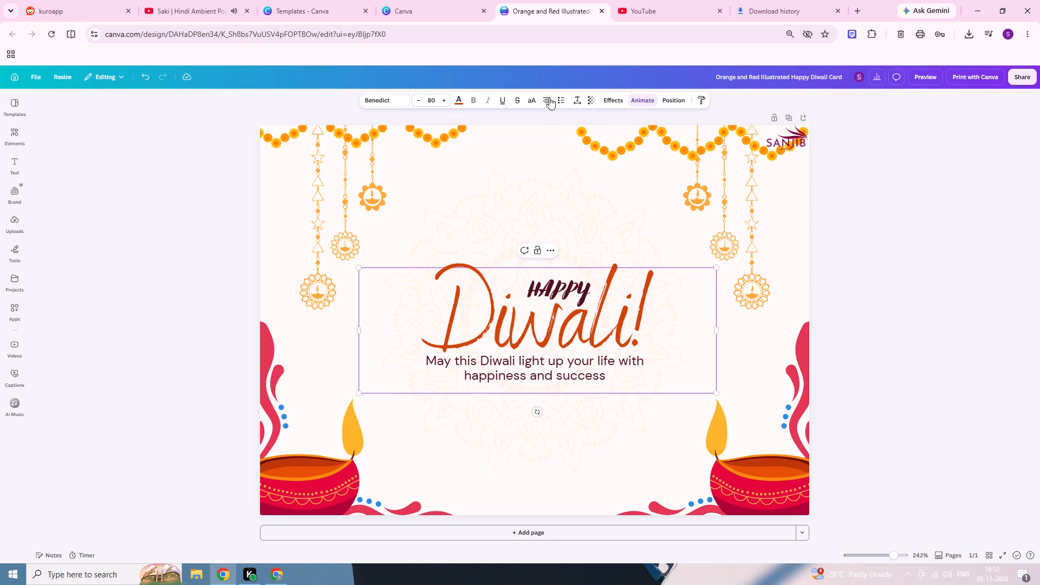
left_click(752, 370)
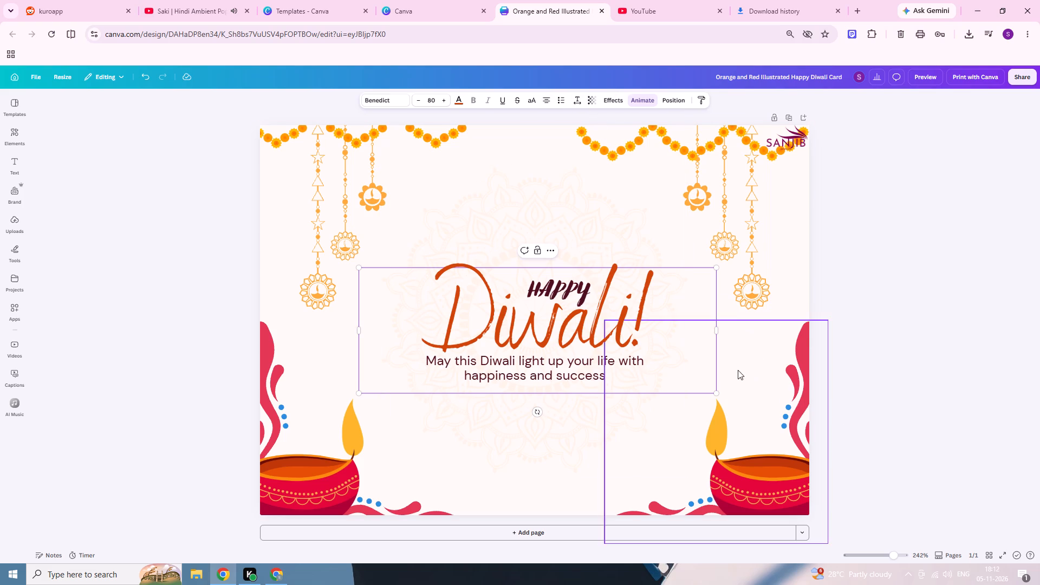
left_click(595, 305)
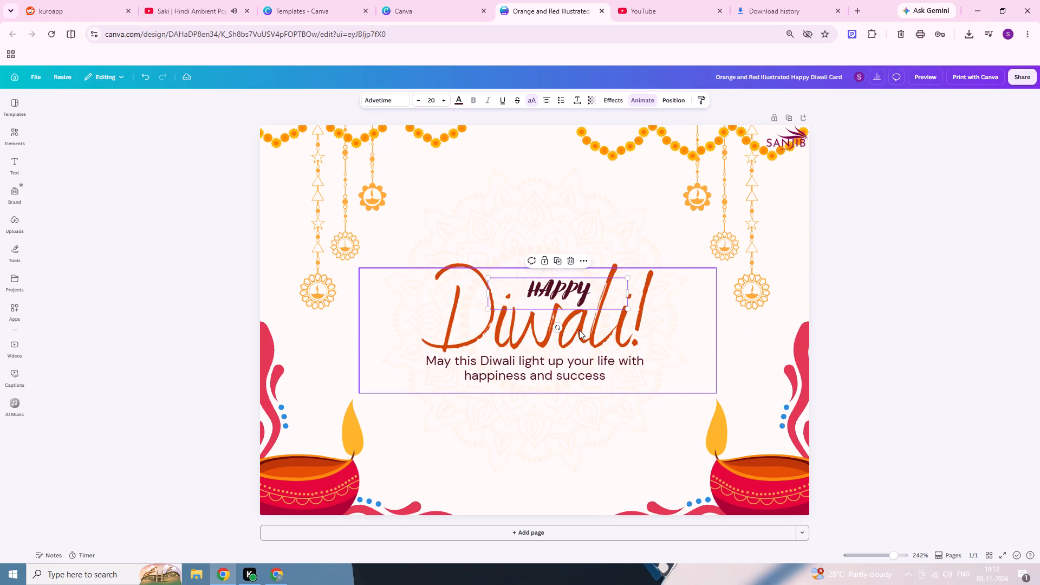
left_click(579, 330)
left_click(674, 102)
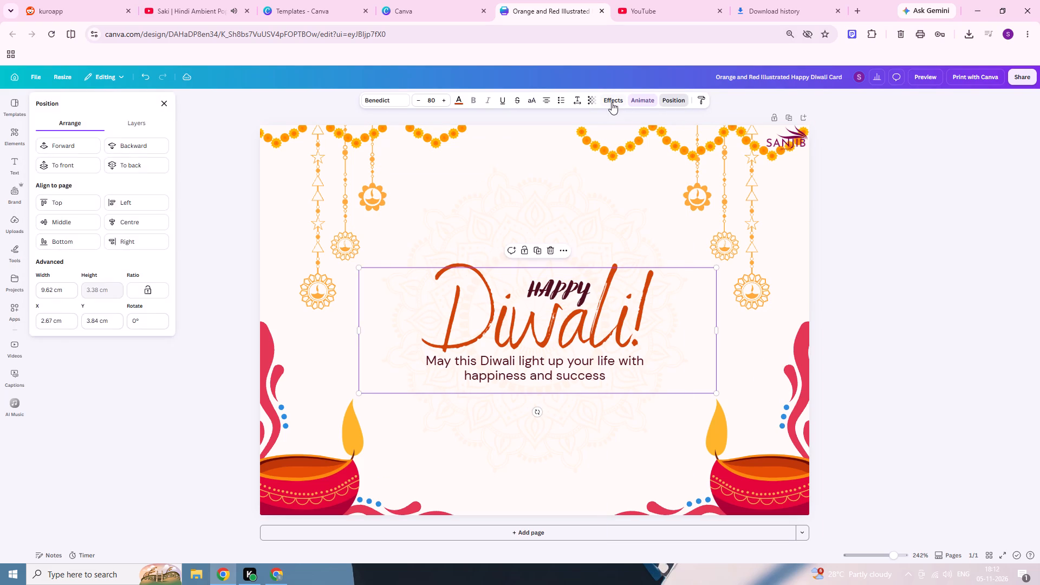
left_click(612, 102)
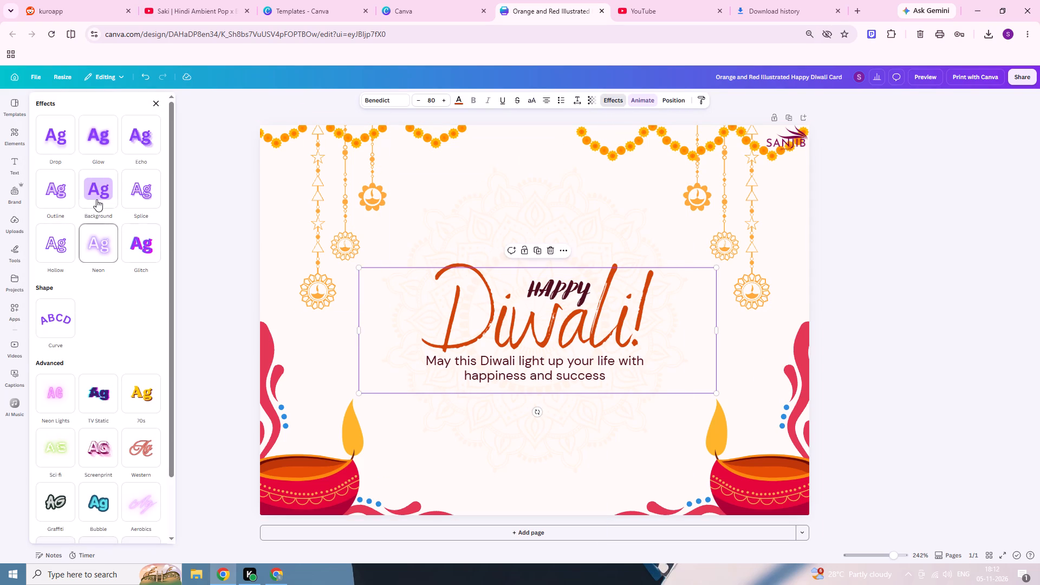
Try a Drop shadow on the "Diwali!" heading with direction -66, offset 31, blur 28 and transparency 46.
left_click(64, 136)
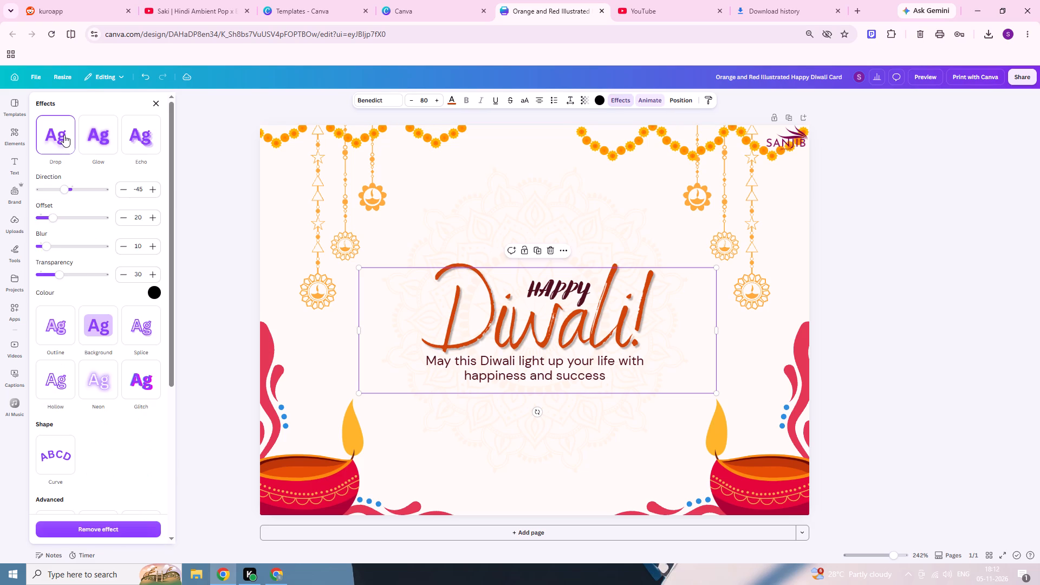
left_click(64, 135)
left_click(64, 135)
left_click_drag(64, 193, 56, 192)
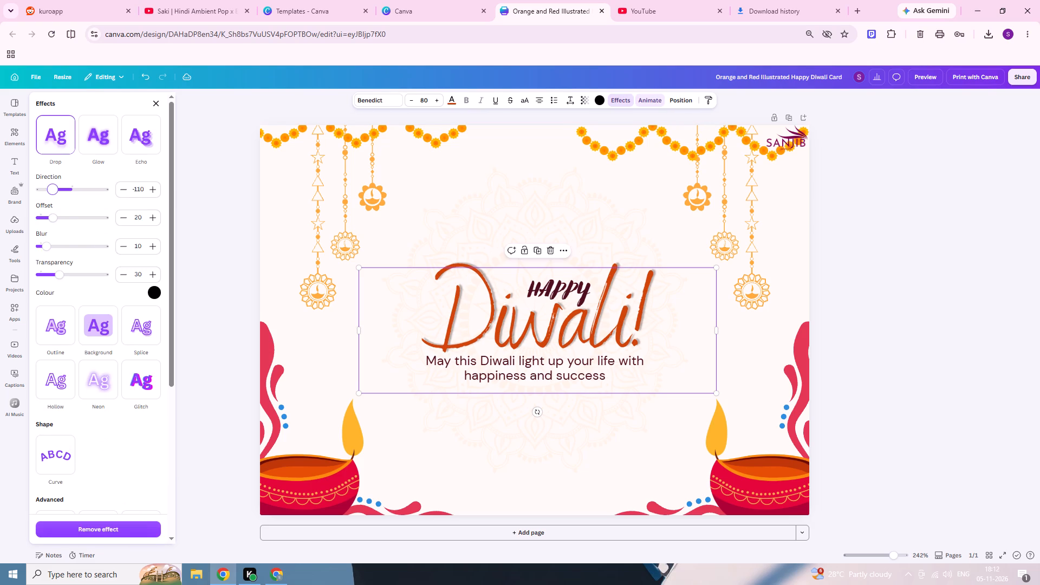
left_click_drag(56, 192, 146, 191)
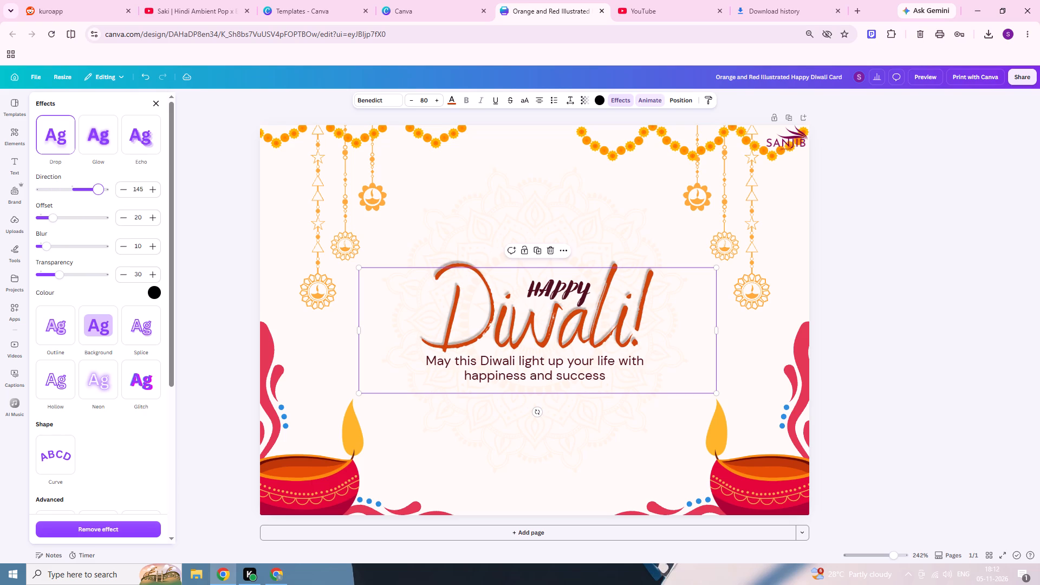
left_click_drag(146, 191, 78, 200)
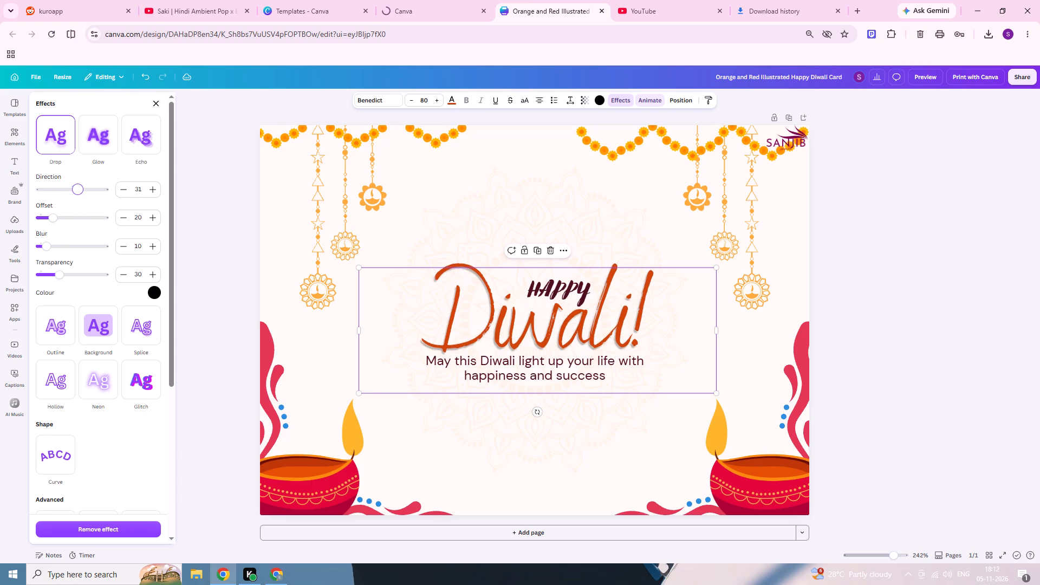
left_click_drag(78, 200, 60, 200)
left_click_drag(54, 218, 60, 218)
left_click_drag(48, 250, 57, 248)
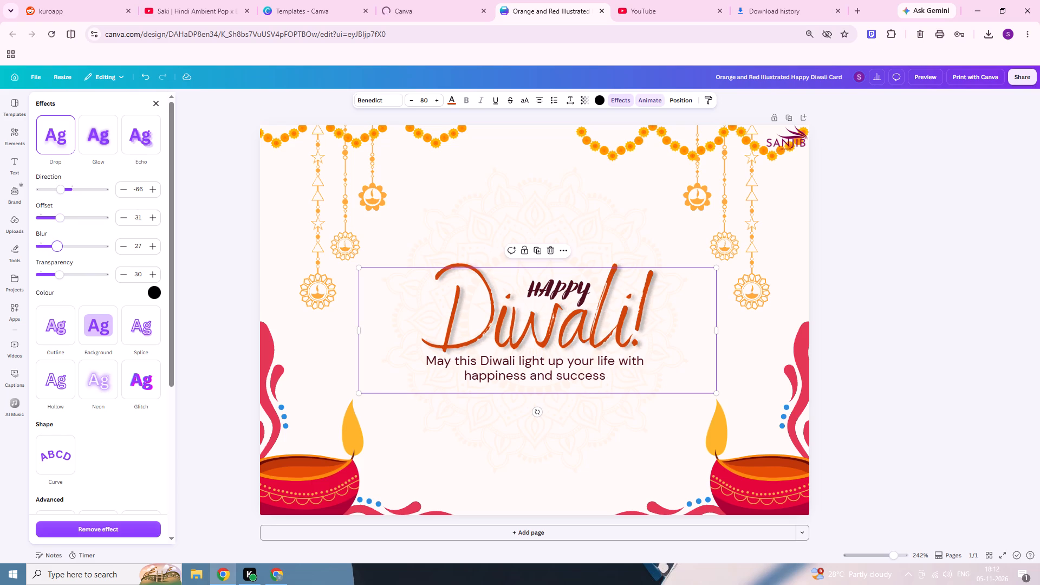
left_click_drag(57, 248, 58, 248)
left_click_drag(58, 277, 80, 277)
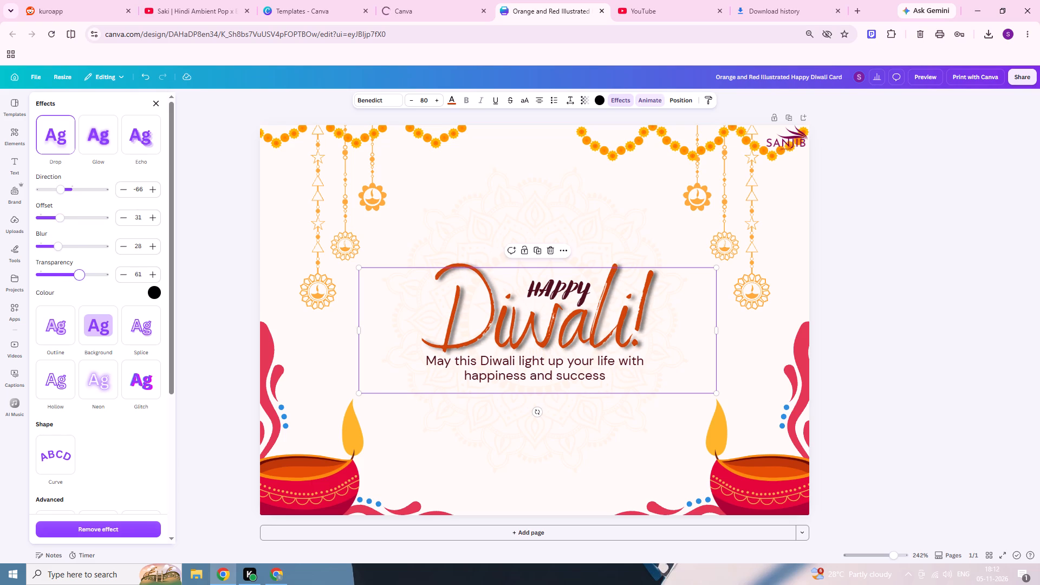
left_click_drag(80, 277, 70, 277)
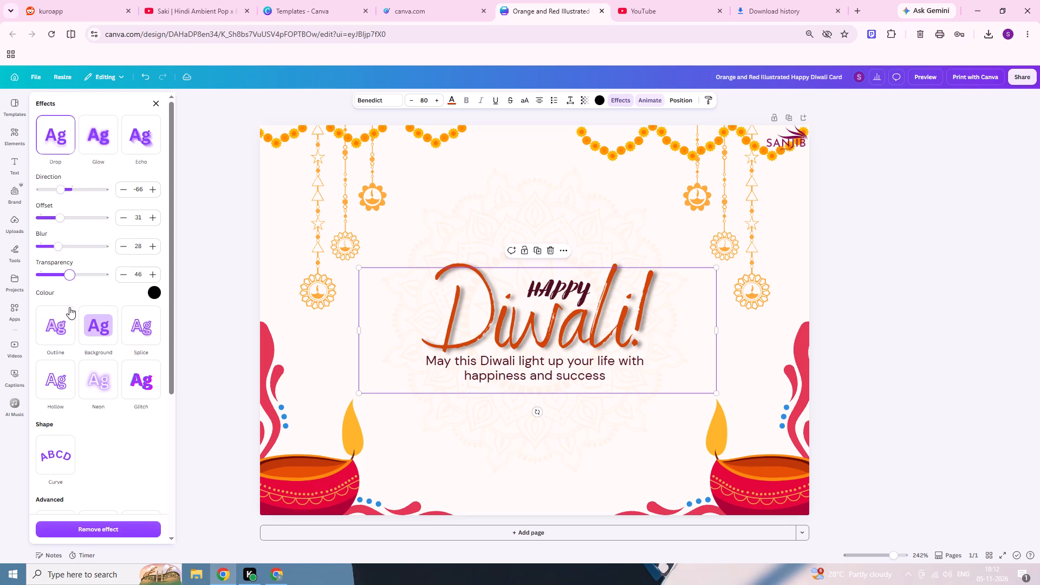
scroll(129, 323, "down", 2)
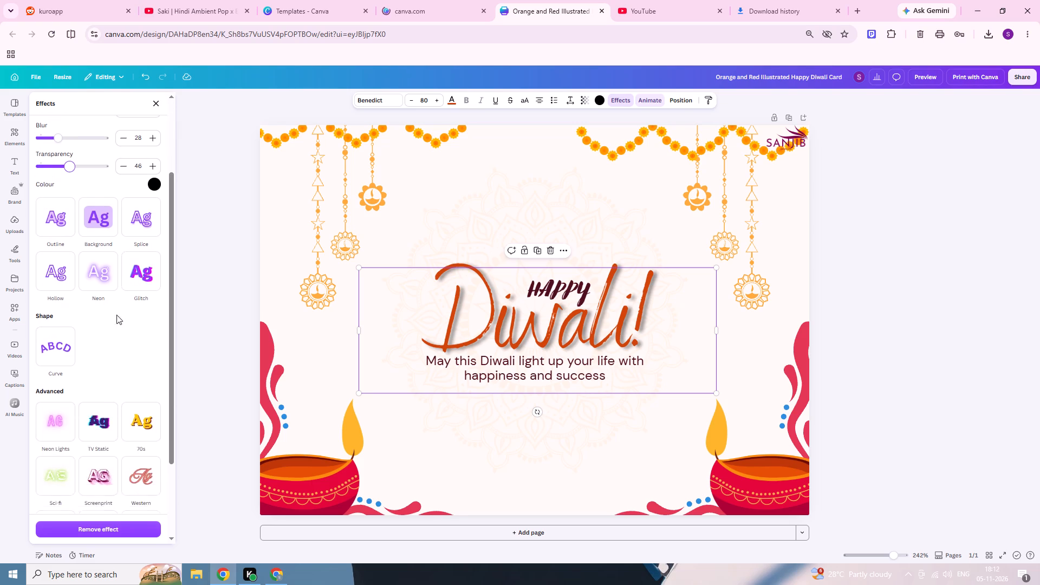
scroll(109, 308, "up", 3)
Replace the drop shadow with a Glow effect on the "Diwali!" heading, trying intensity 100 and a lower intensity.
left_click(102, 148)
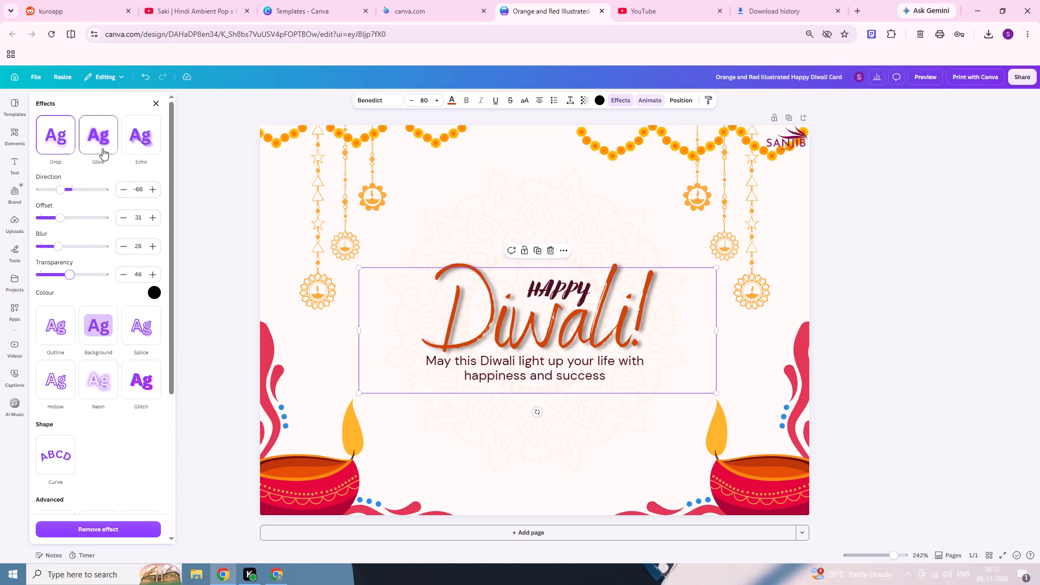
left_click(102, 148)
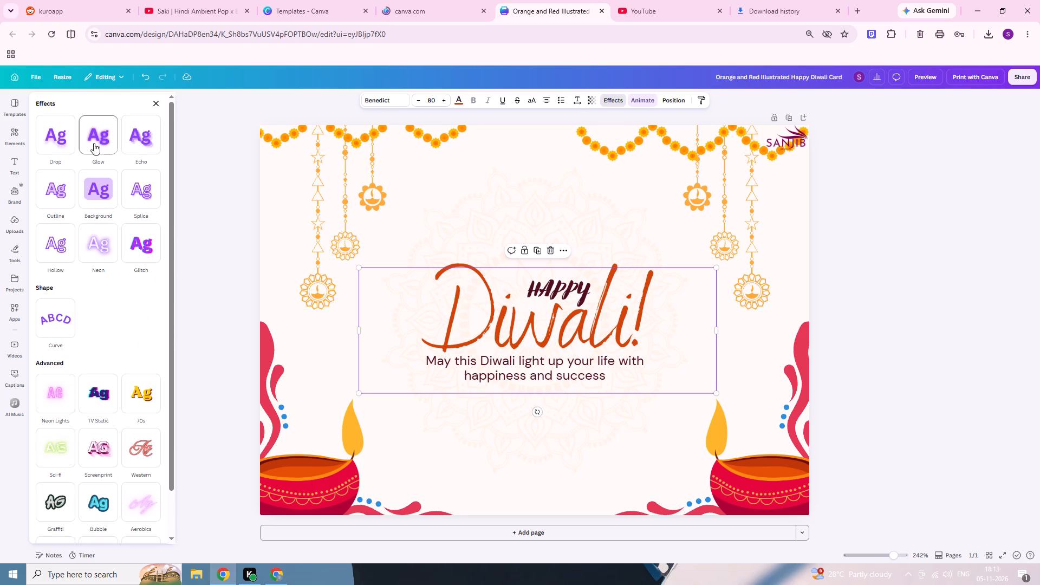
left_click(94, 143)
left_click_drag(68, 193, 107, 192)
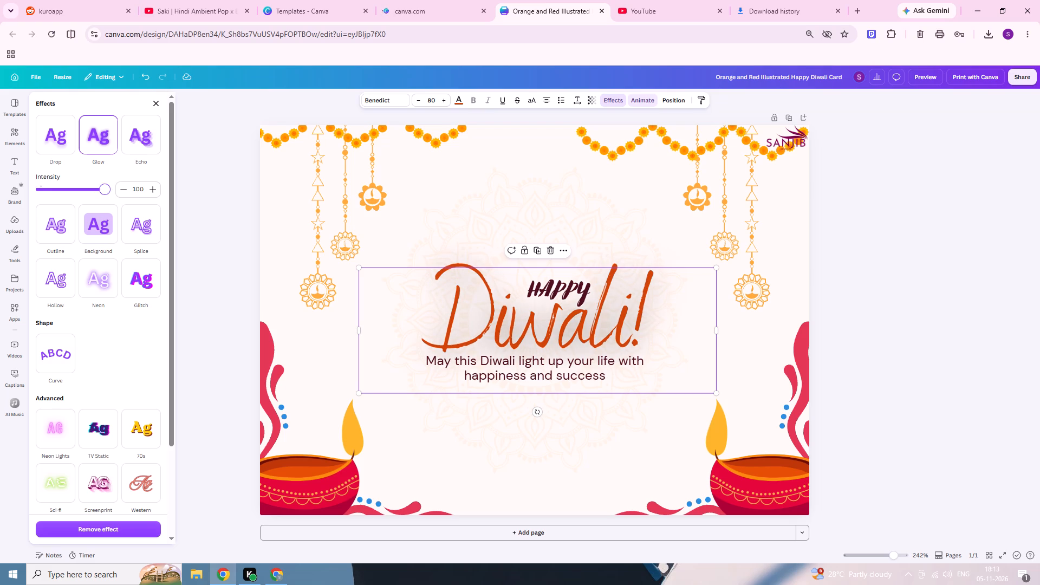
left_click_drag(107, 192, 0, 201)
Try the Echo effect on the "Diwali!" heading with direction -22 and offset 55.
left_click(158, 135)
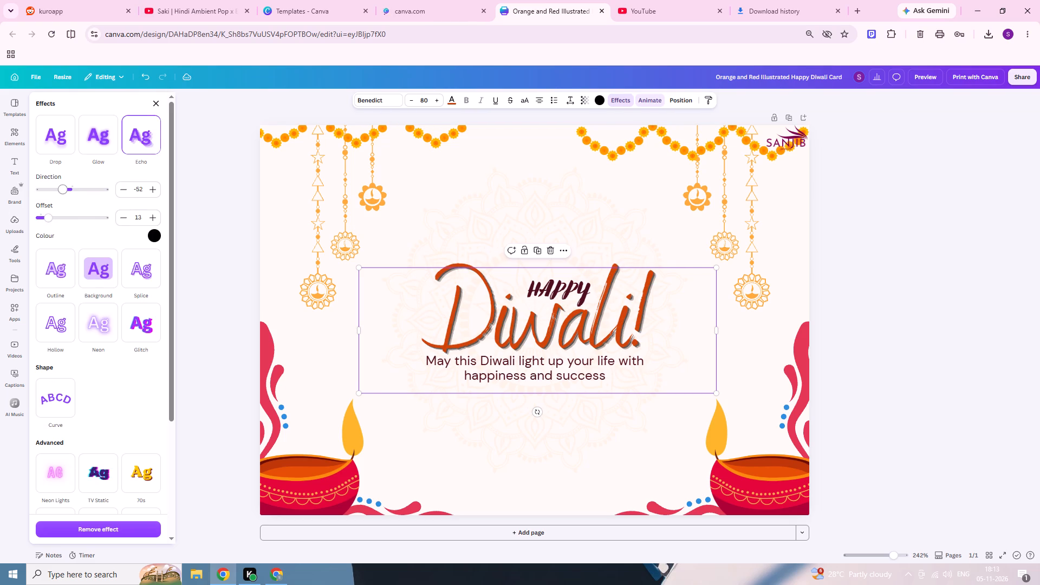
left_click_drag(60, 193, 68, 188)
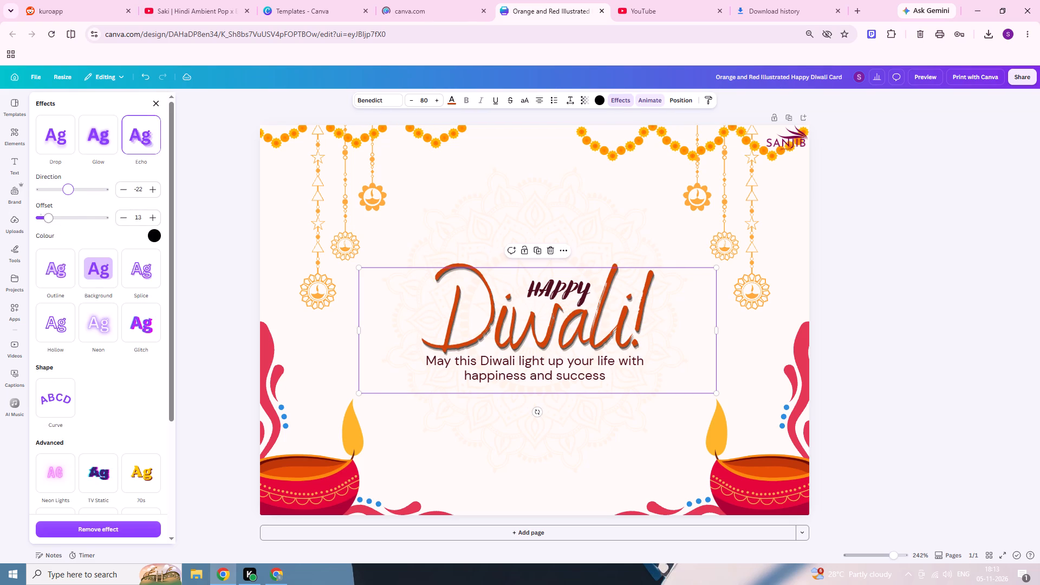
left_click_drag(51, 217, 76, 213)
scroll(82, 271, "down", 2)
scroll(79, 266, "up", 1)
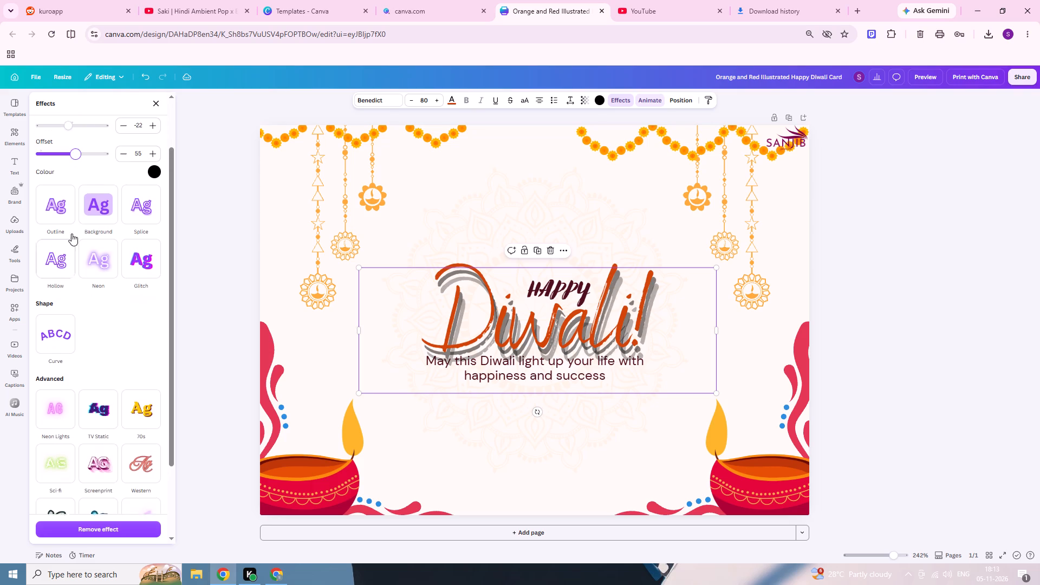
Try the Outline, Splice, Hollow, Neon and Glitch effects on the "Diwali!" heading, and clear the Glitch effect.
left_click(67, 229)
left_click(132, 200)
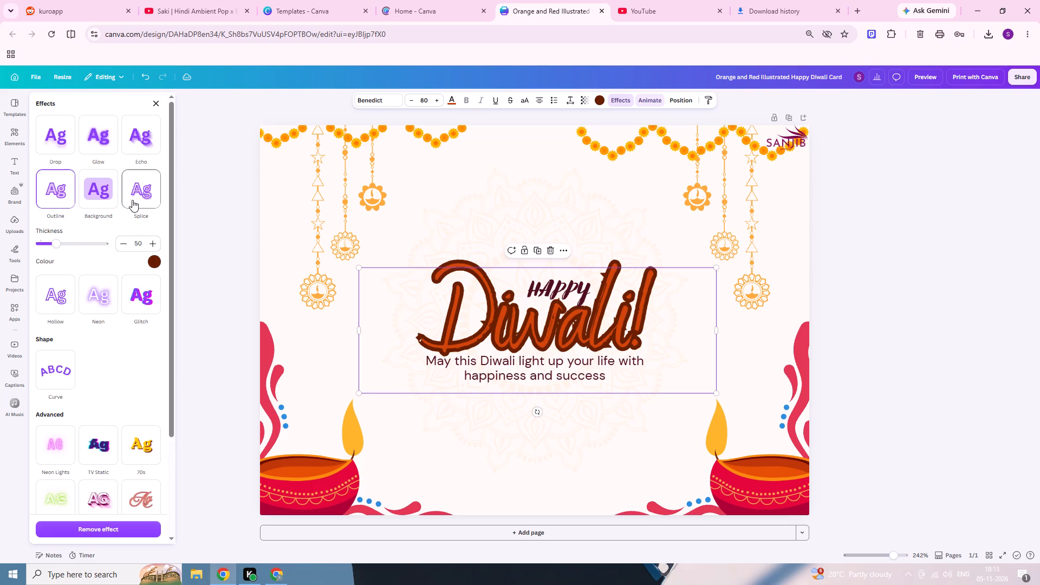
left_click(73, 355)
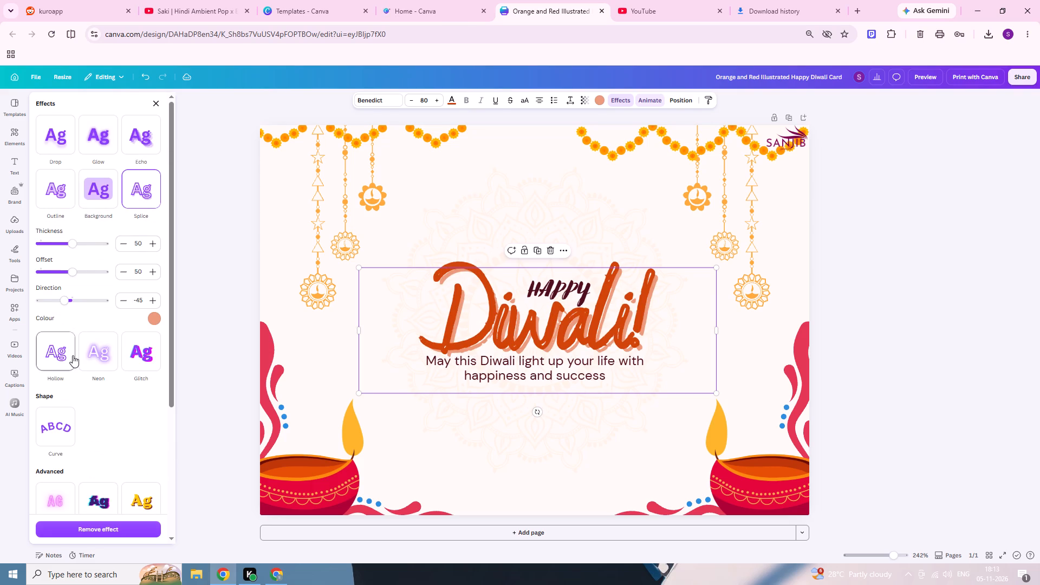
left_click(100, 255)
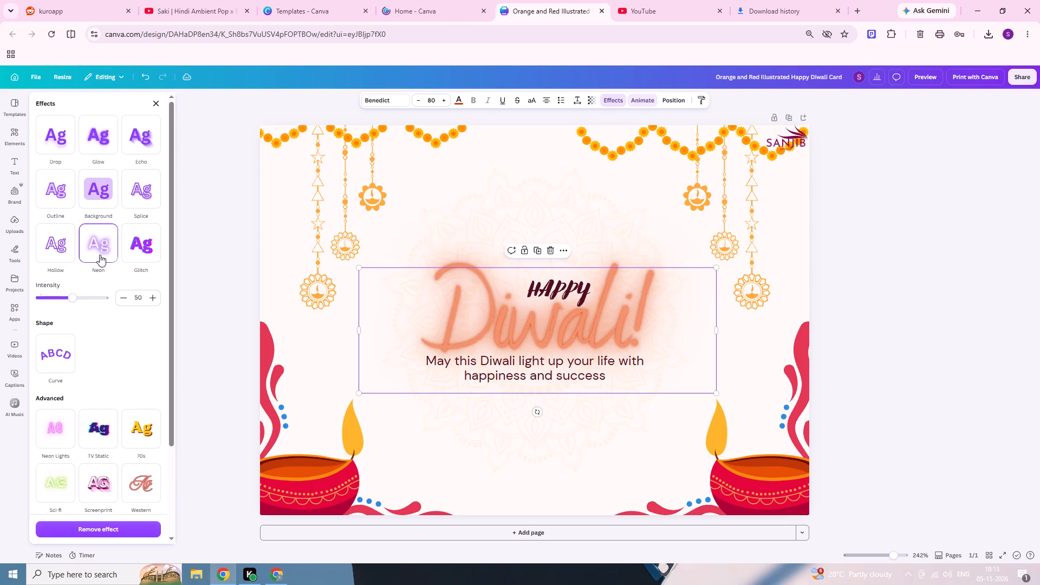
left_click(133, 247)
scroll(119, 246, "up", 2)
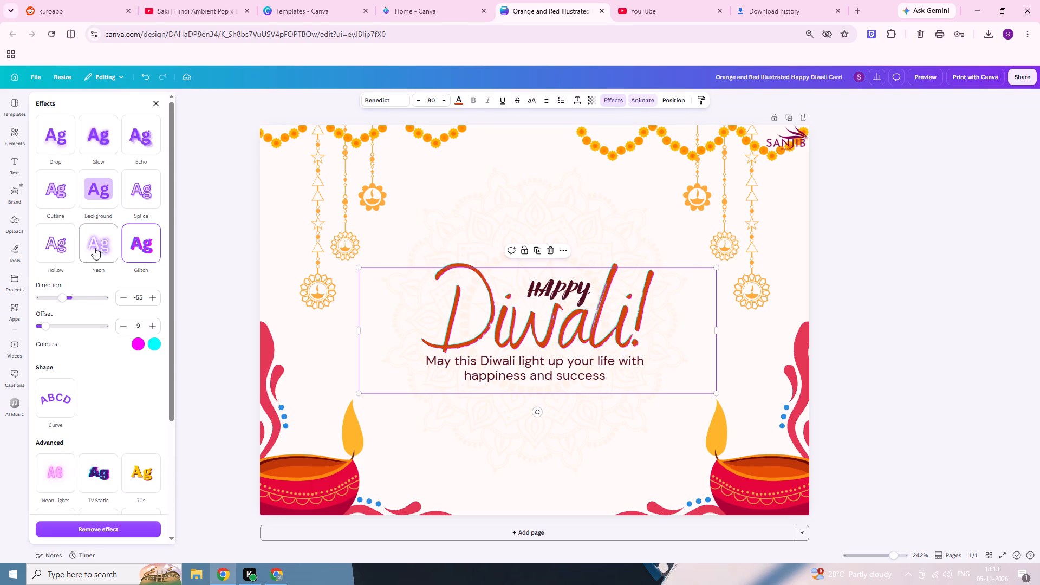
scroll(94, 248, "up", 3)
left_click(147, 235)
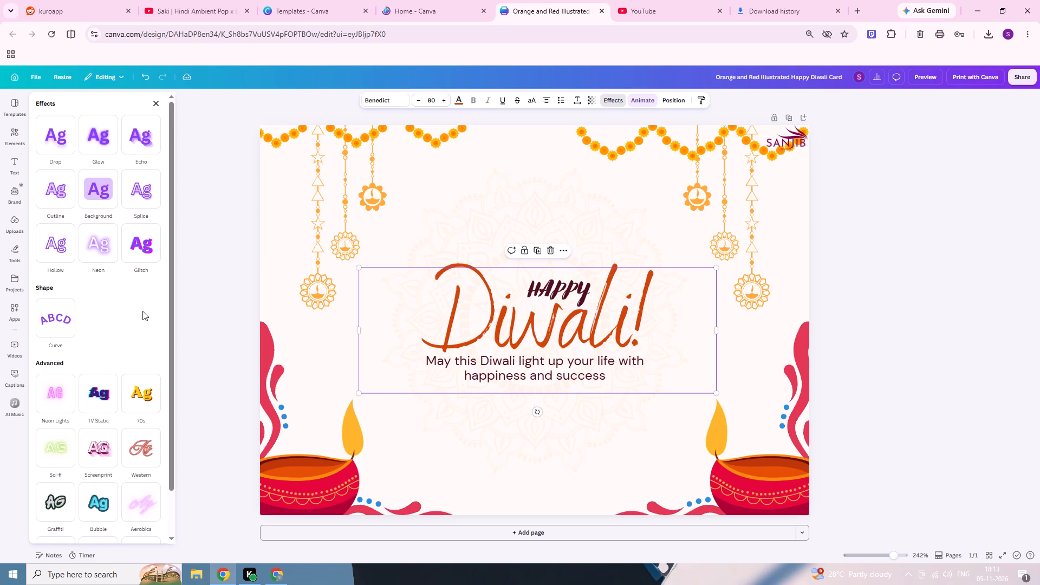
Try the advanced Neon Lights, 70s and Cosmic effects on the "Diwali!" heading and remove the applied effect.
scroll(138, 315, "down", 2)
left_click(69, 348)
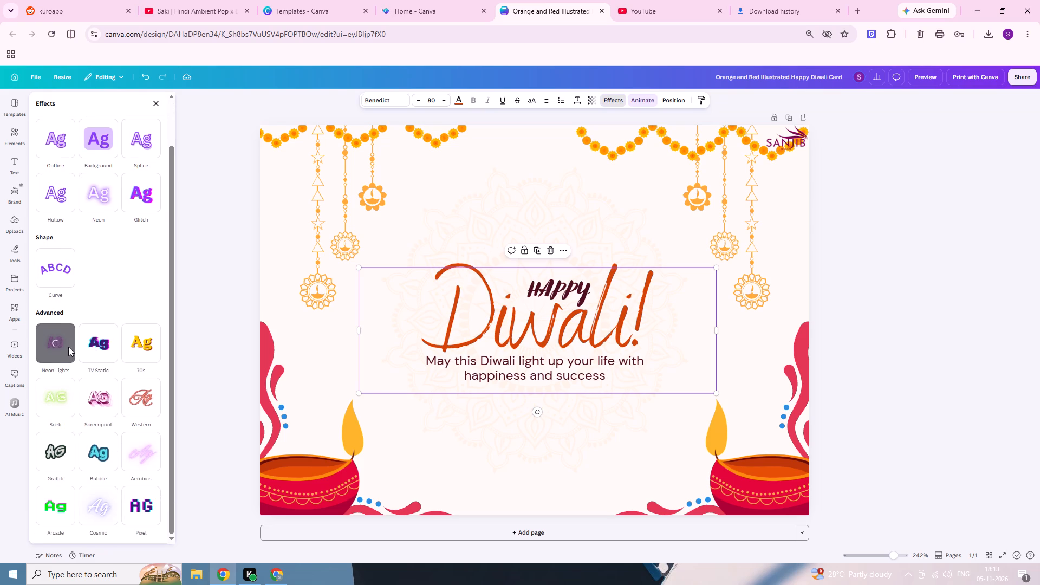
scroll(70, 344, "down", 2)
left_click(134, 347)
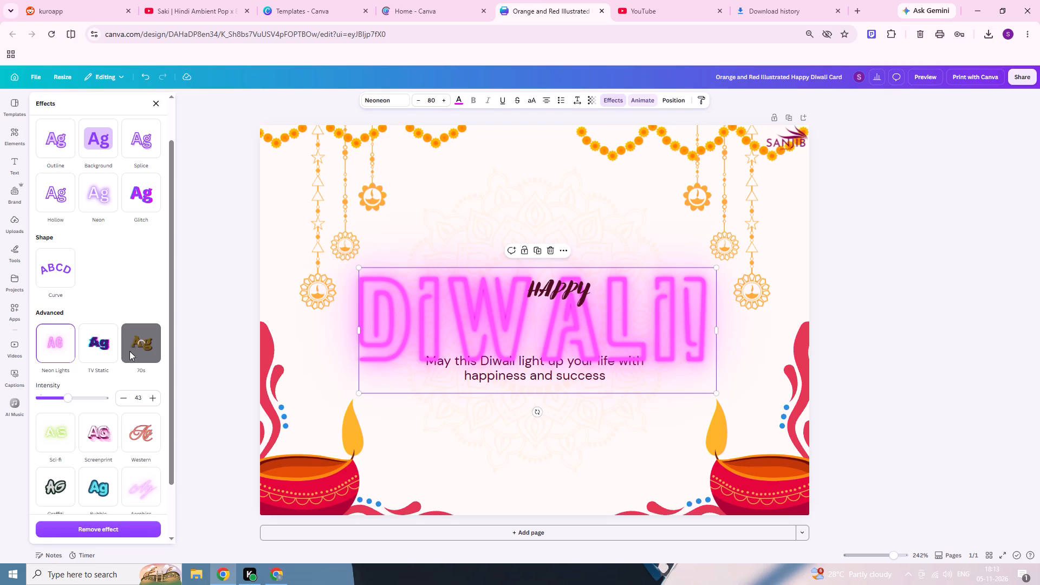
scroll(73, 380, "down", 3)
left_click(91, 478)
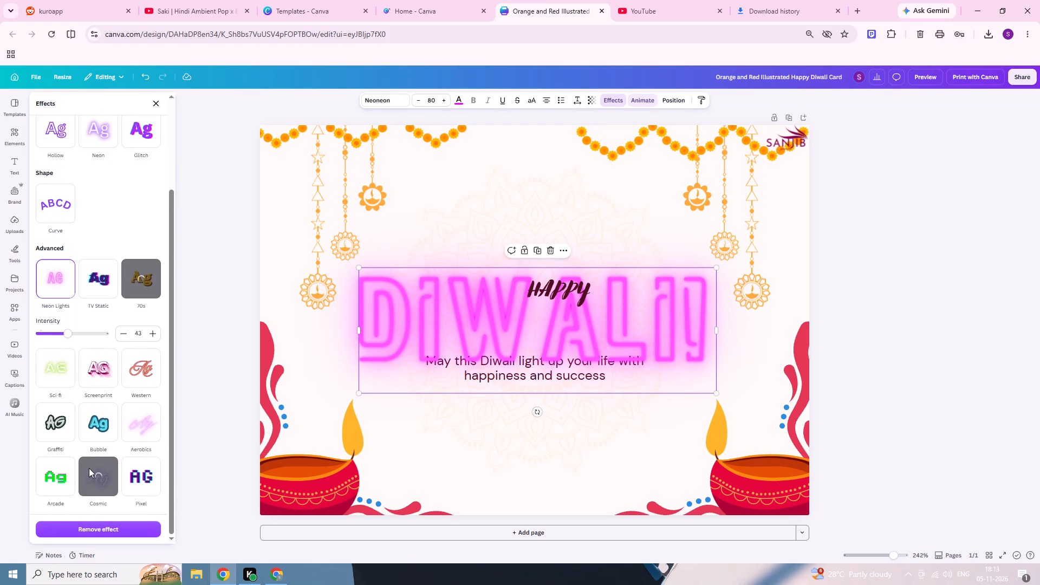
left_click(87, 479)
left_click(87, 476)
left_click(122, 529)
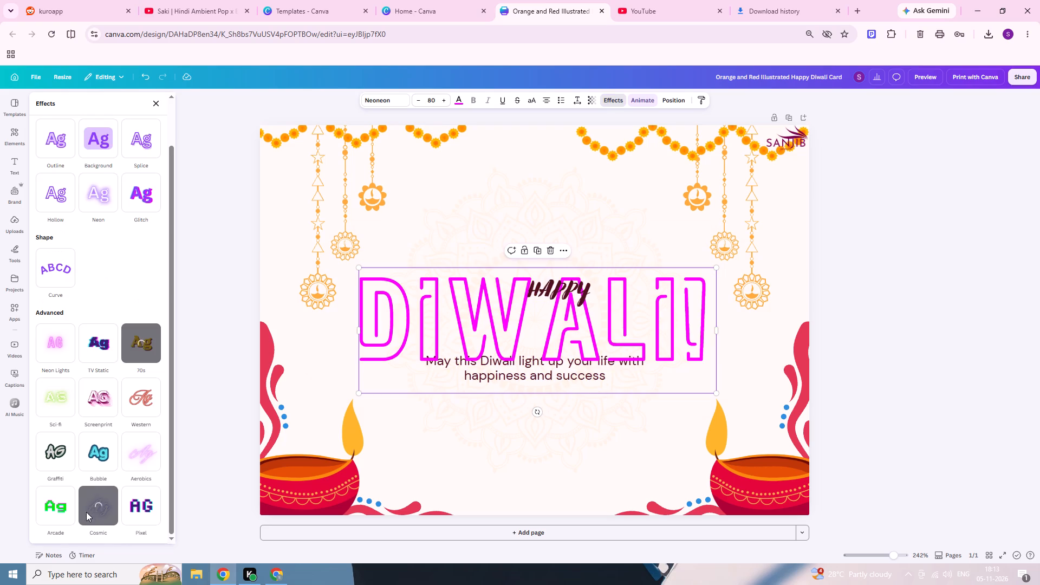
Switch to the YouTube tab and play the suggested "Jaadu | Afro House x Deep House" video.
left_click(185, 0)
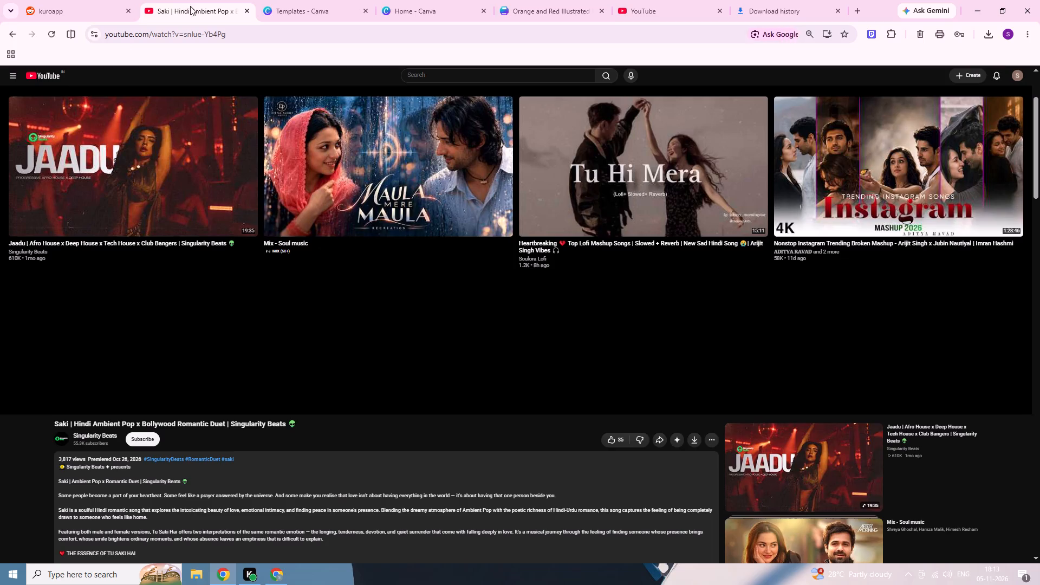
left_click(114, 160)
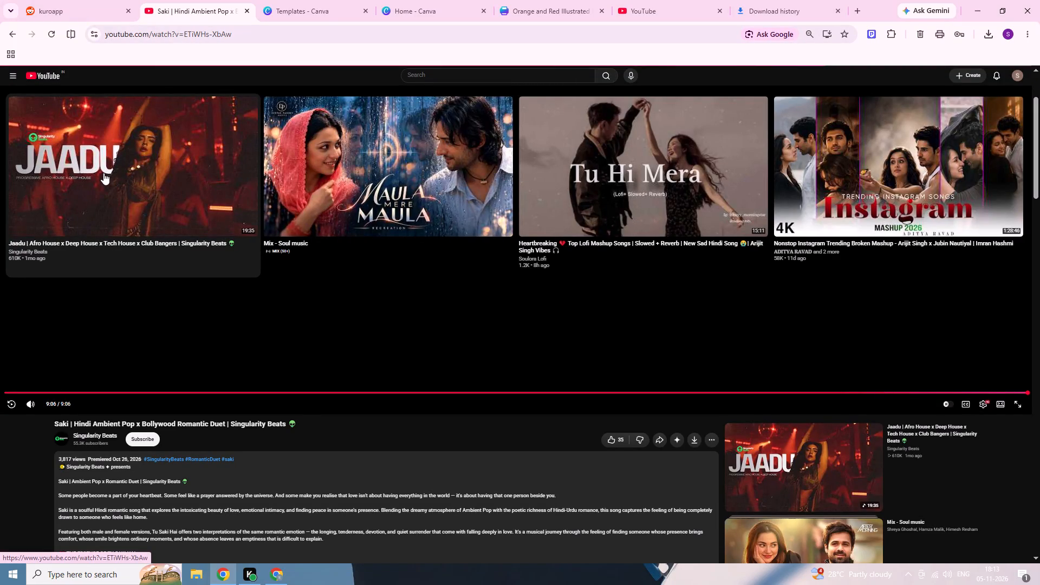
left_click(95, 173)
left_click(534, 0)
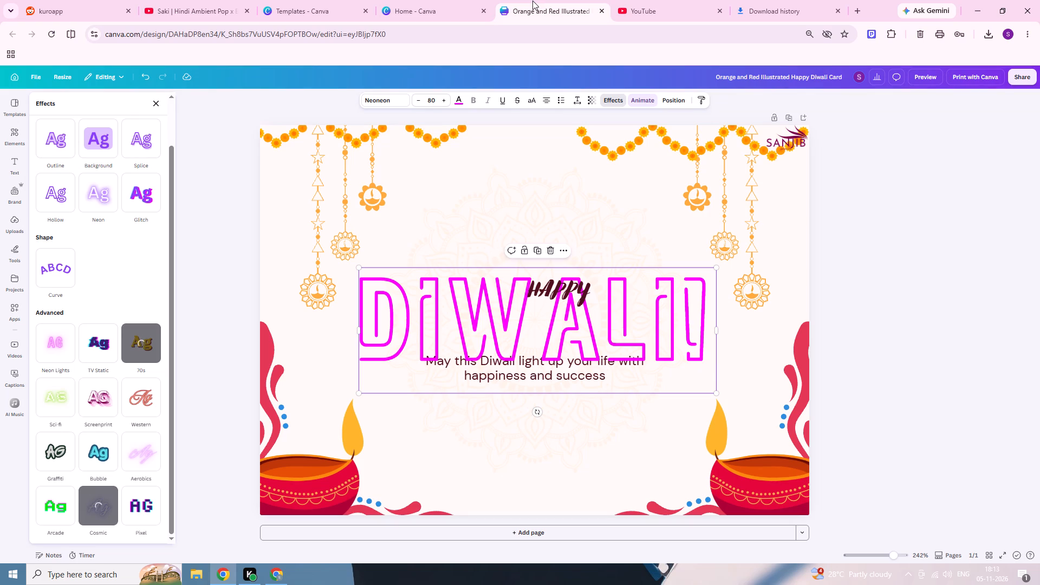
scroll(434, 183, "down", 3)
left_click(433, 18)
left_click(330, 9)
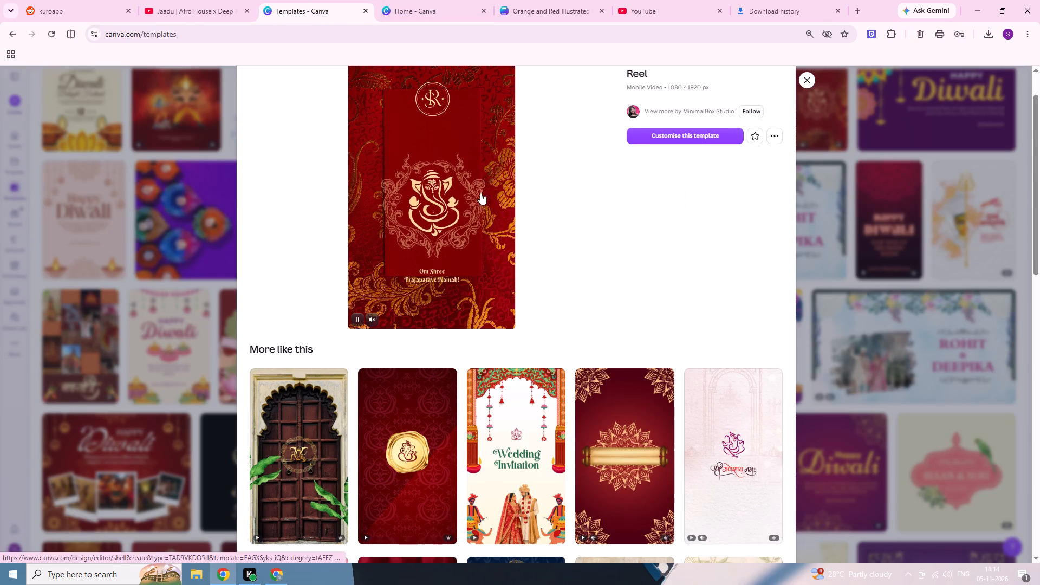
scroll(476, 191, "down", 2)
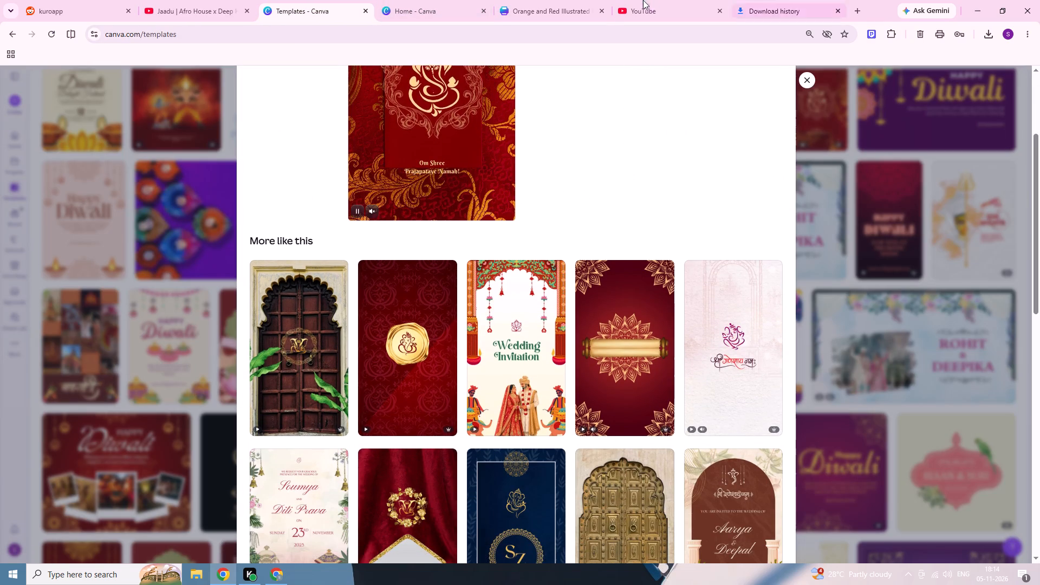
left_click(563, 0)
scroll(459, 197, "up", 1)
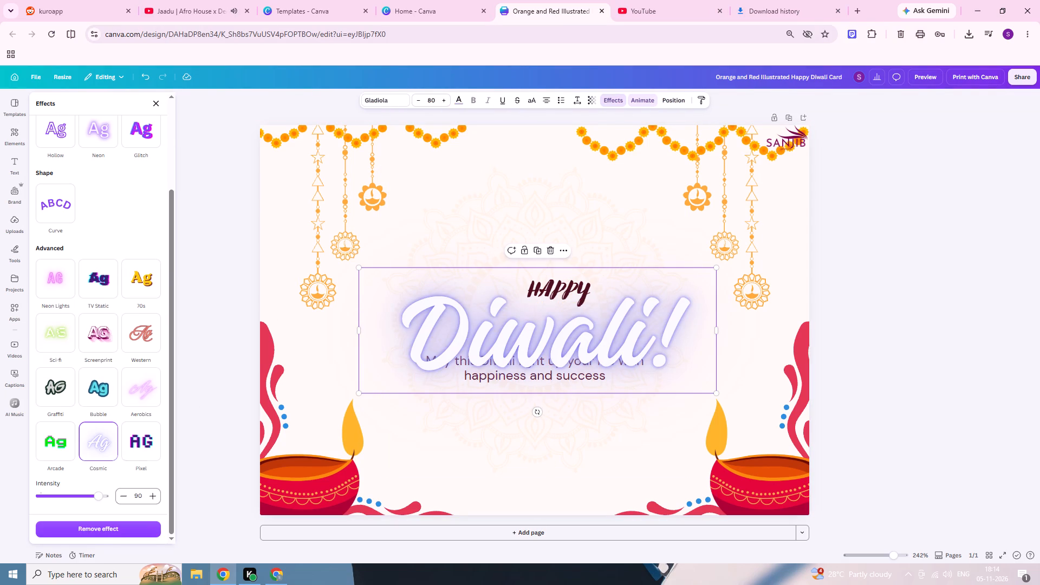
Remove the Cosmic effect from the "Diwali!" heading and undo the effect changes back to its orange Benedict lettering, leaving the effects settings.
left_click(97, 530)
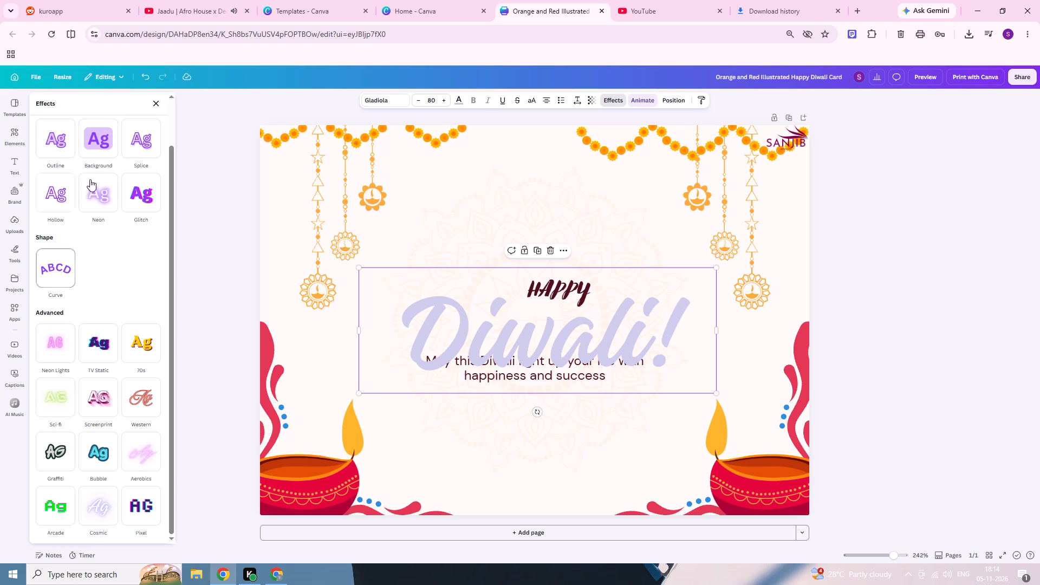
left_click(142, 82)
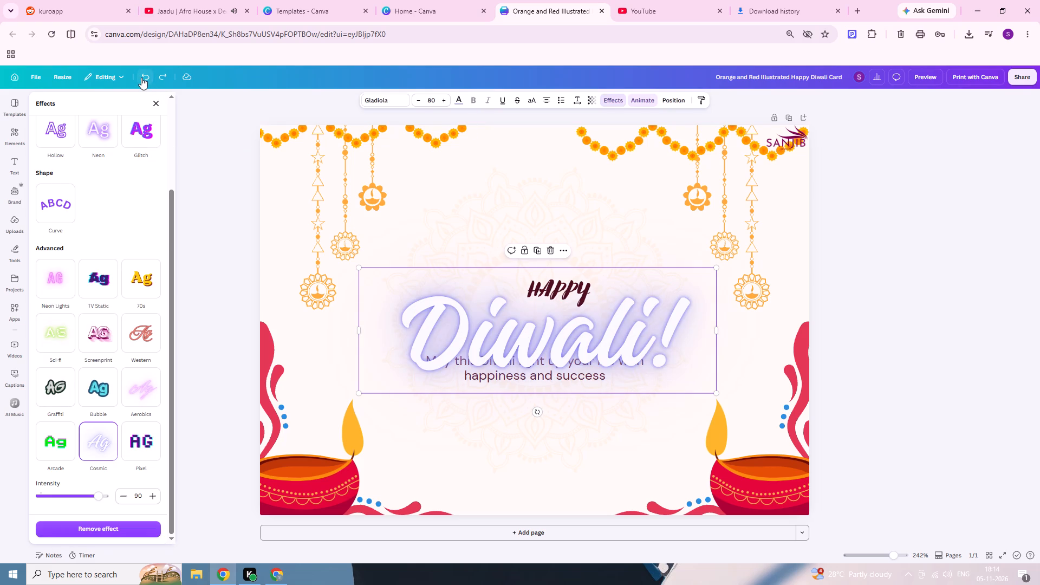
left_click(141, 77)
left_click(141, 77)
left_click(141, 81)
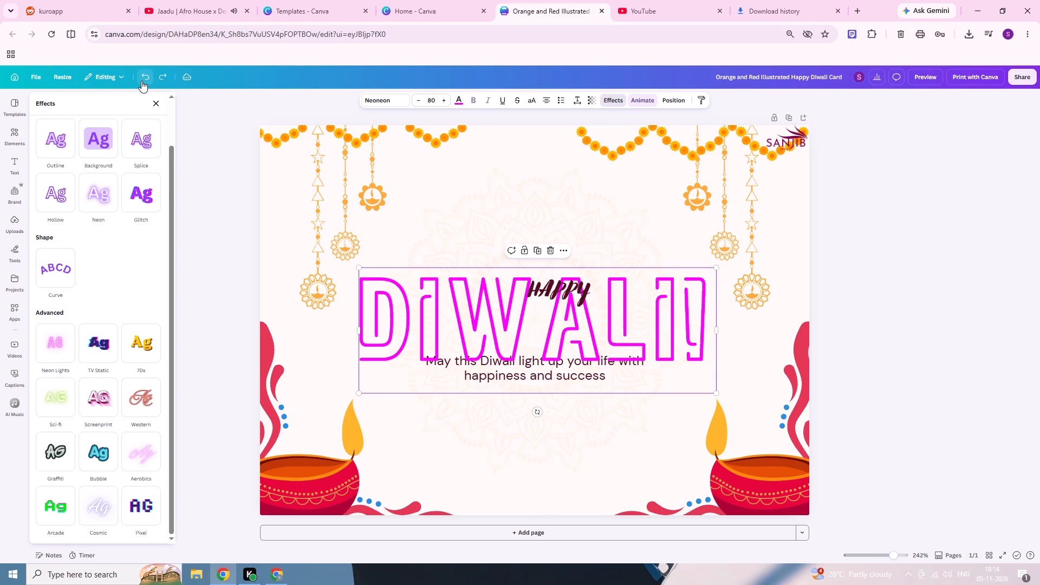
left_click(141, 81)
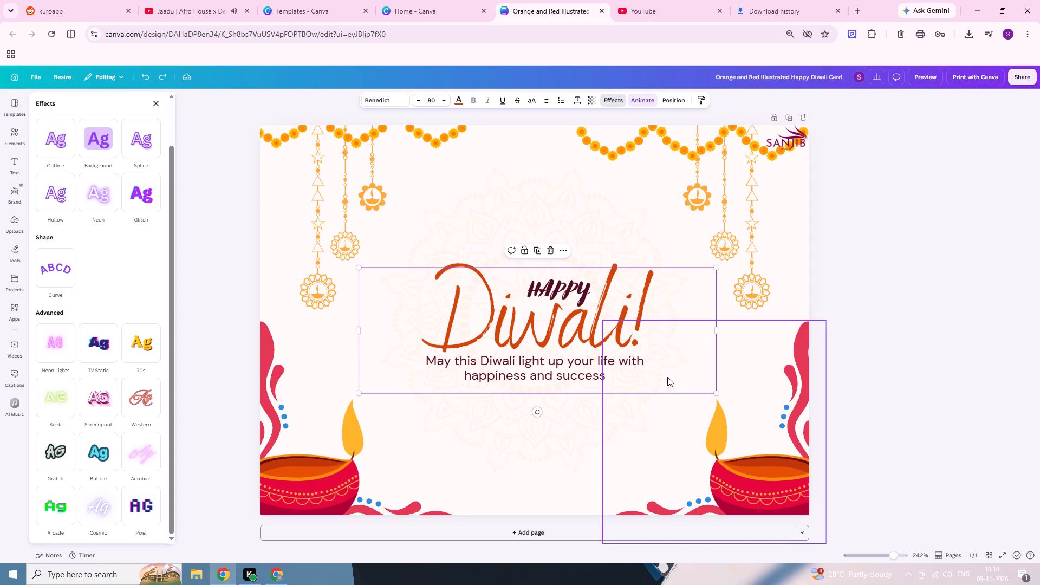
left_click(934, 300)
scroll(795, 328, "up", 1)
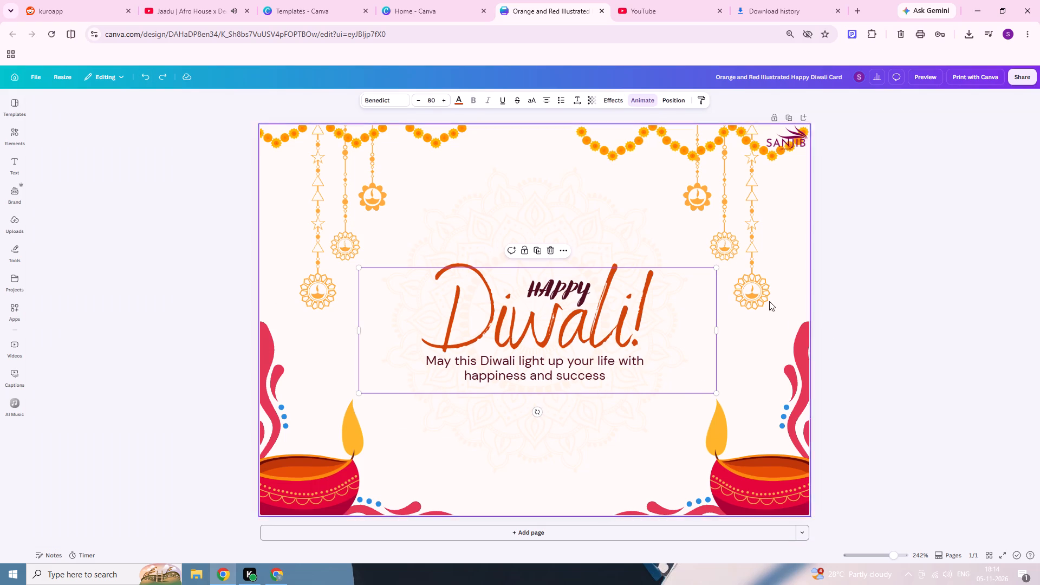
left_click(749, 275)
scroll(755, 306, "up", 2)
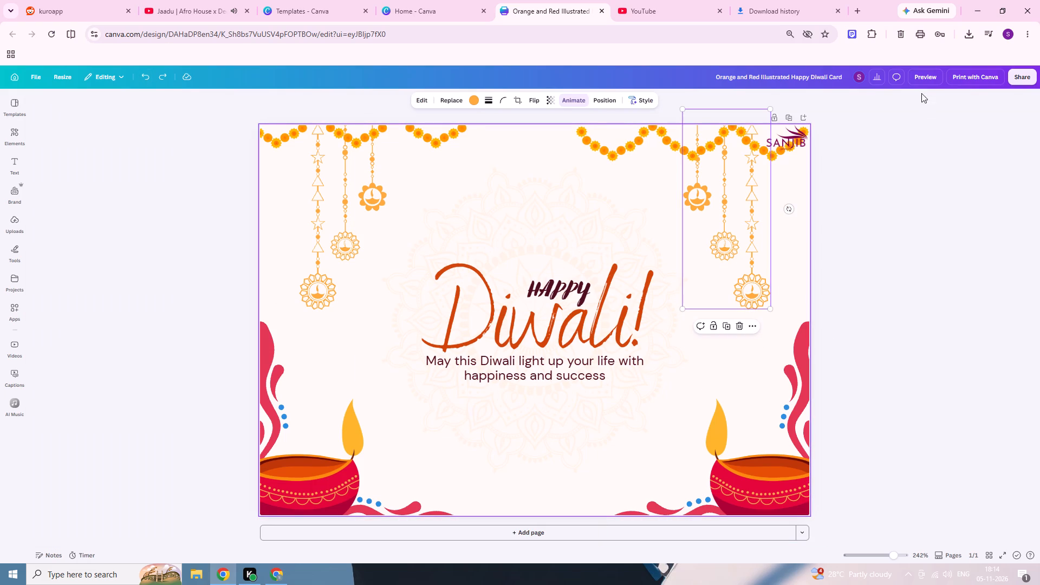
Preview the animated Diwali card, replay it from the start, and close the preview.
left_click(920, 73)
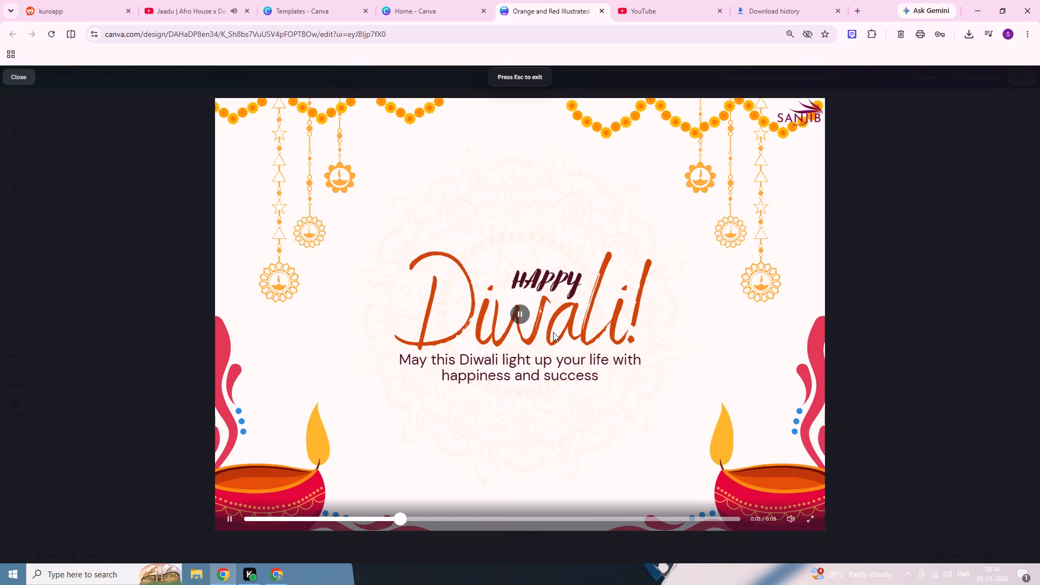
left_click(512, 530)
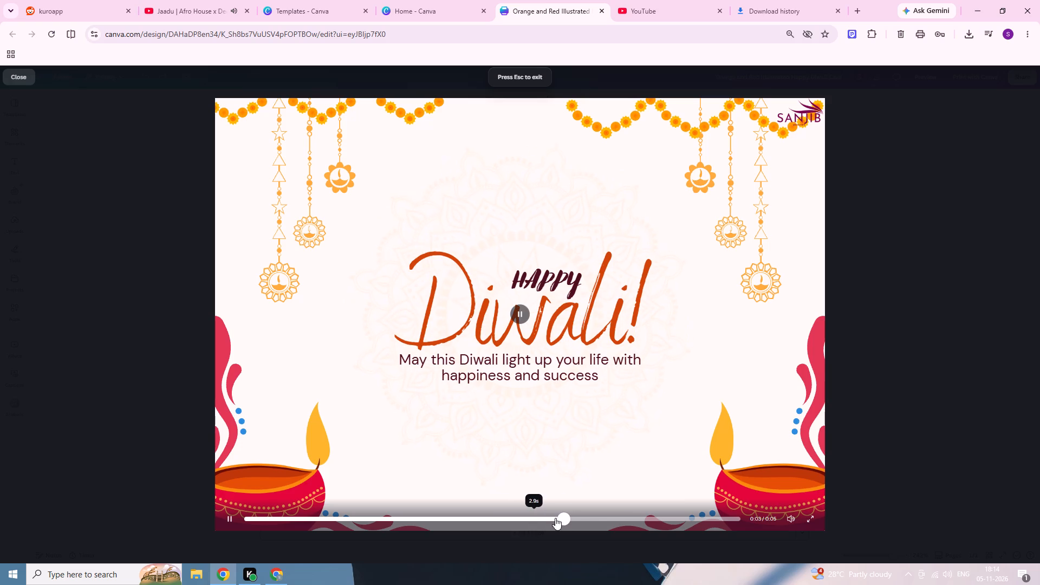
left_click_drag(565, 518, 162, 519)
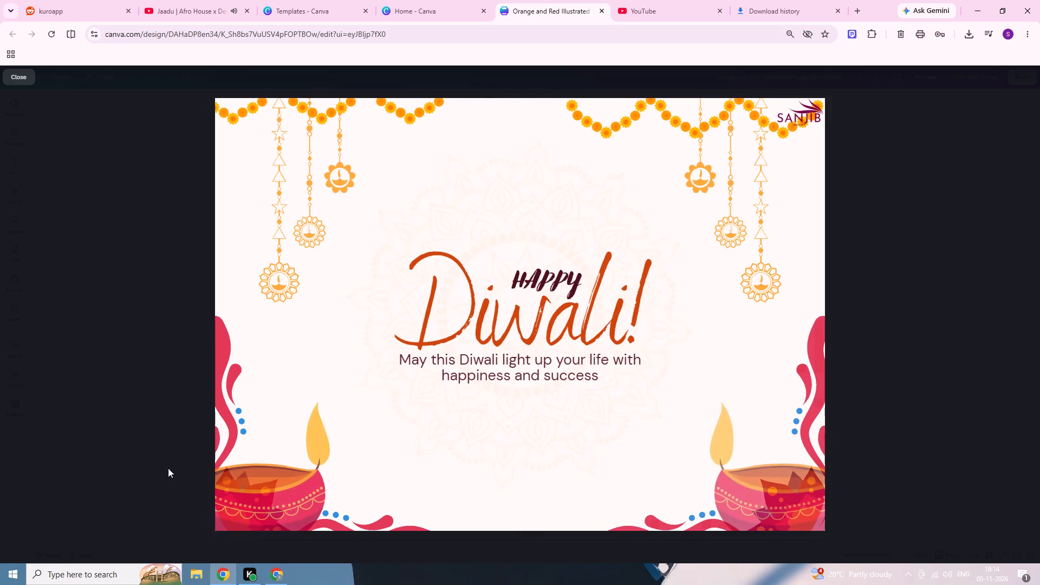
left_click(17, 83)
scroll(357, 158, "down", 3)
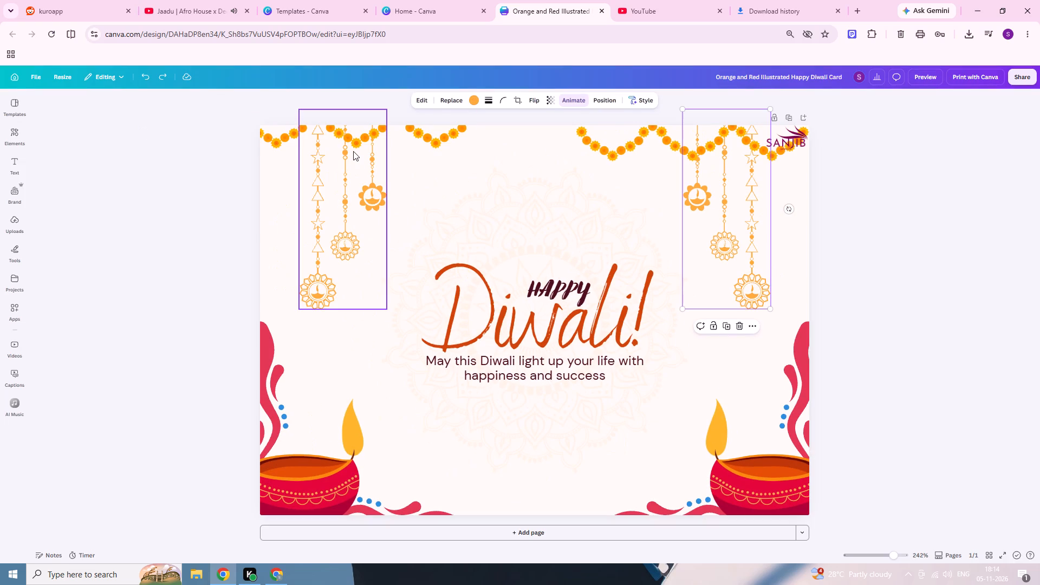